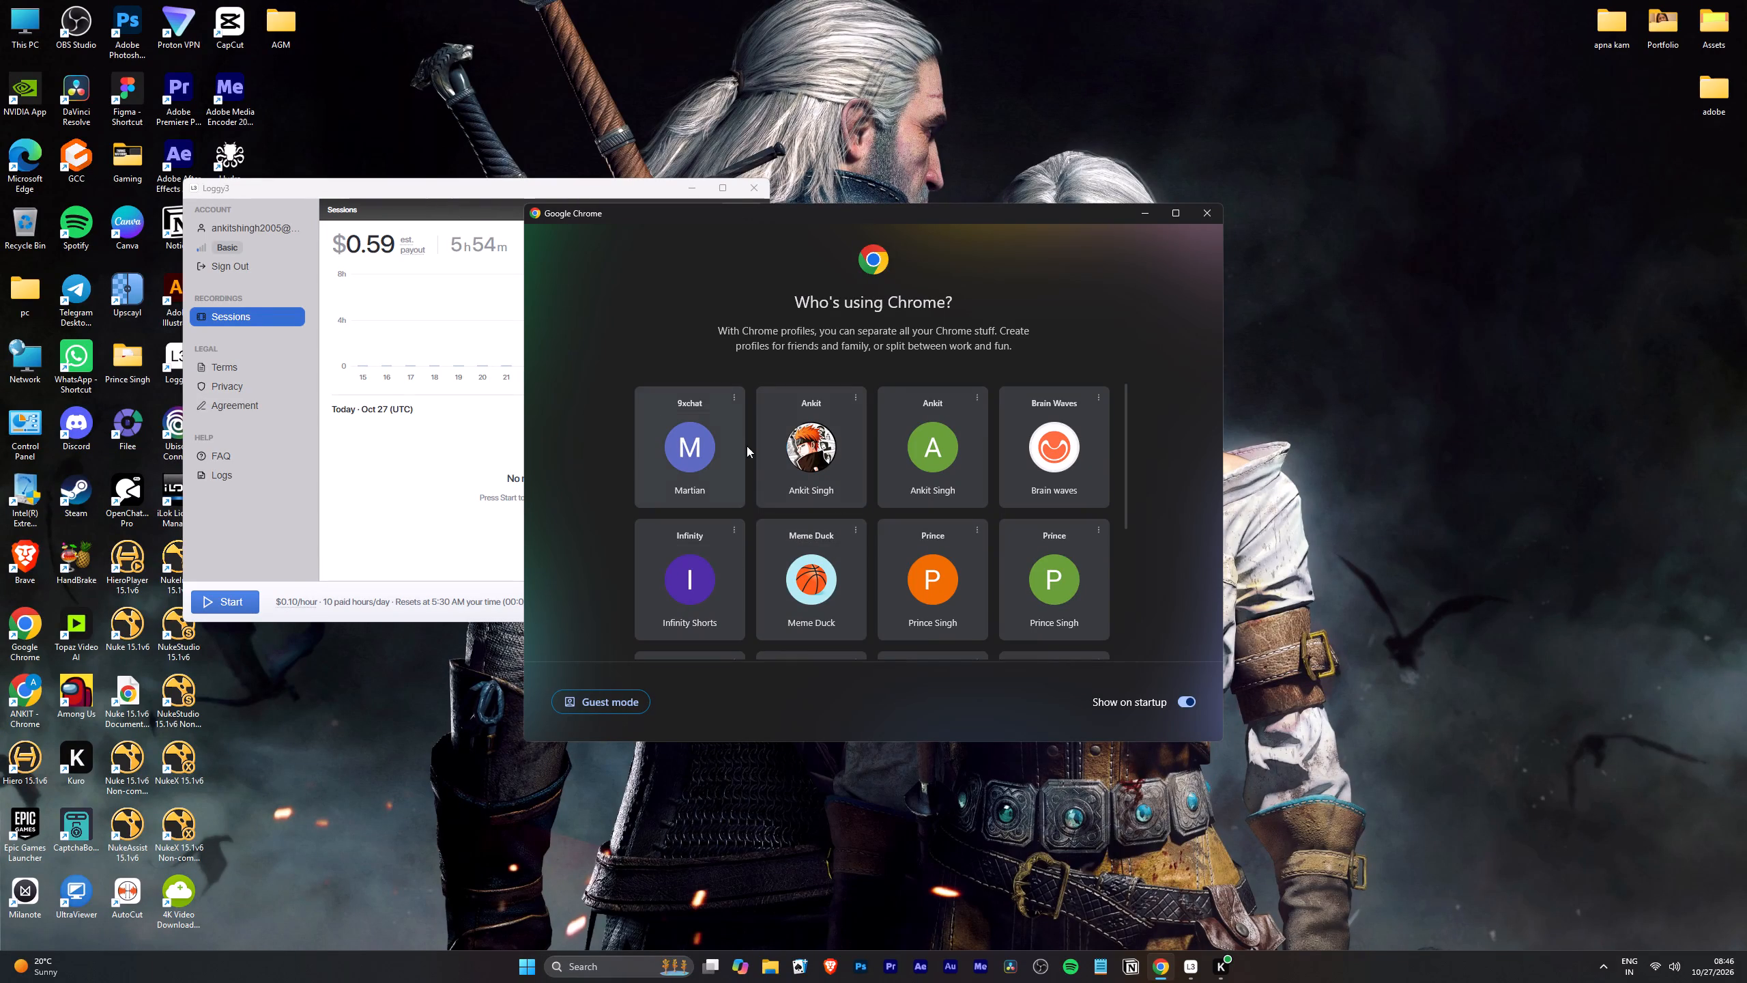
Open a Chrome window for the Infinity Shorts profile and another for the personal profile with the anime-style avatar.
click(718, 558)
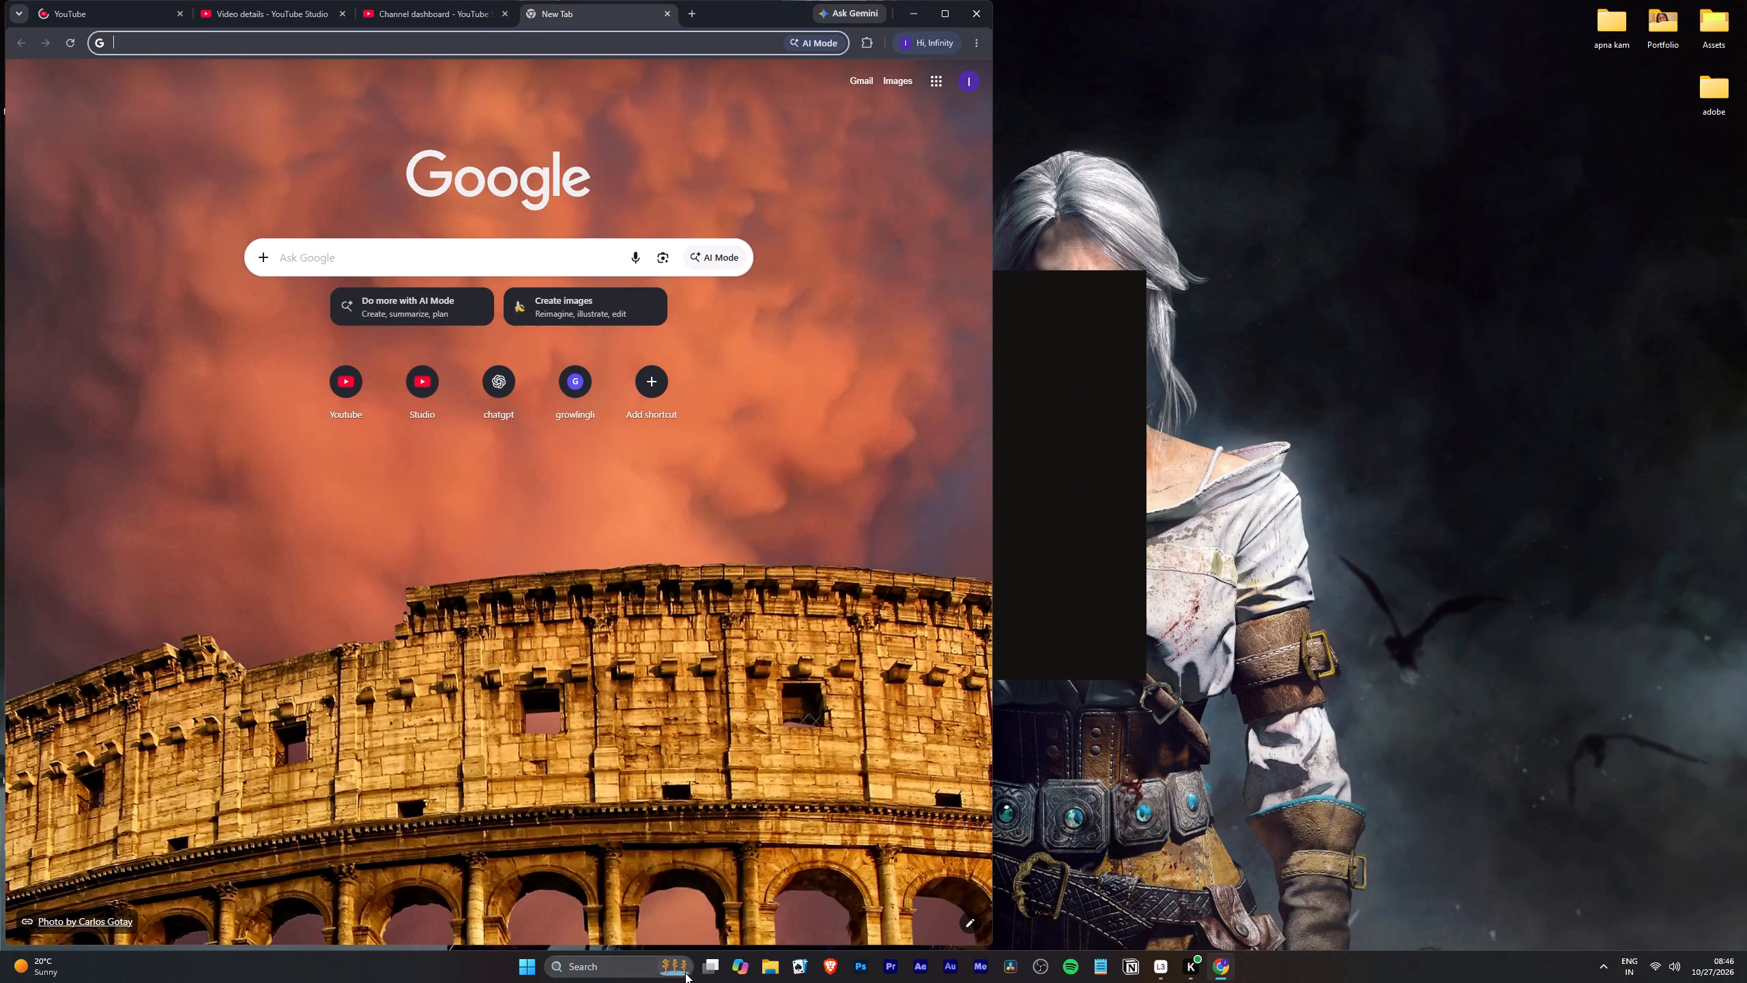
click(624, 971)
click(842, 627)
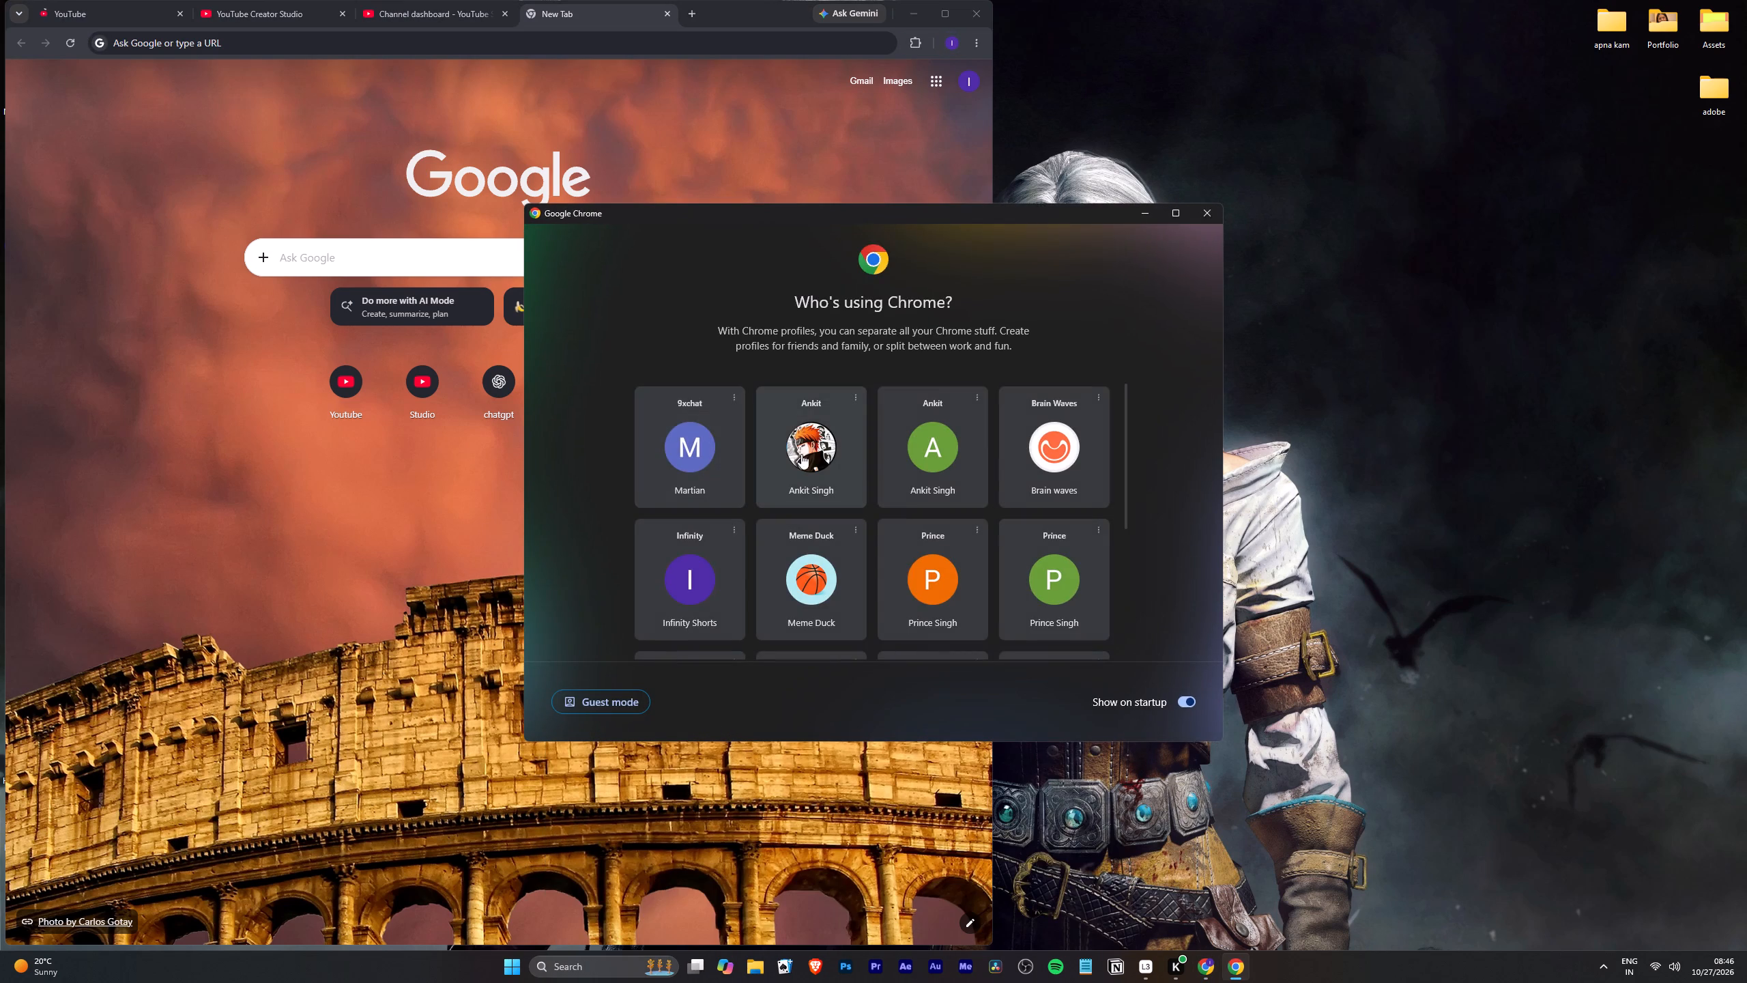
click(801, 454)
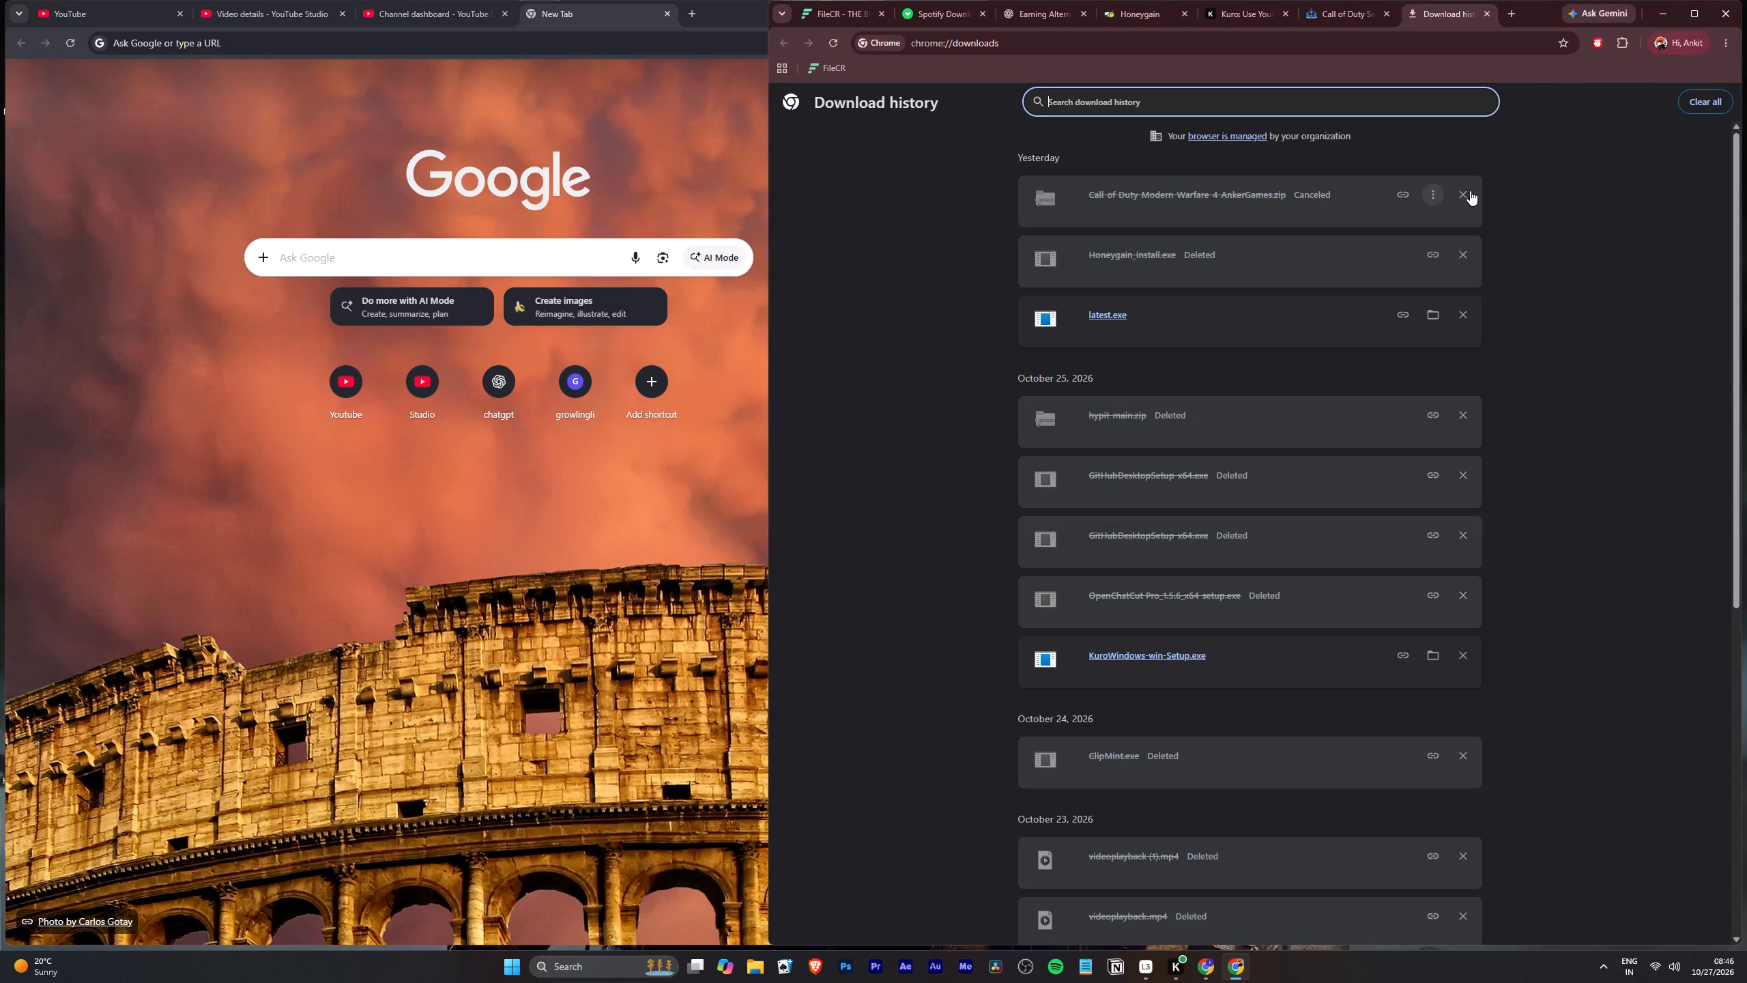
Remove all entries for canceled or deleted files from the download history, leaving only the files that still exist.
click(1470, 190)
click(1470, 190)
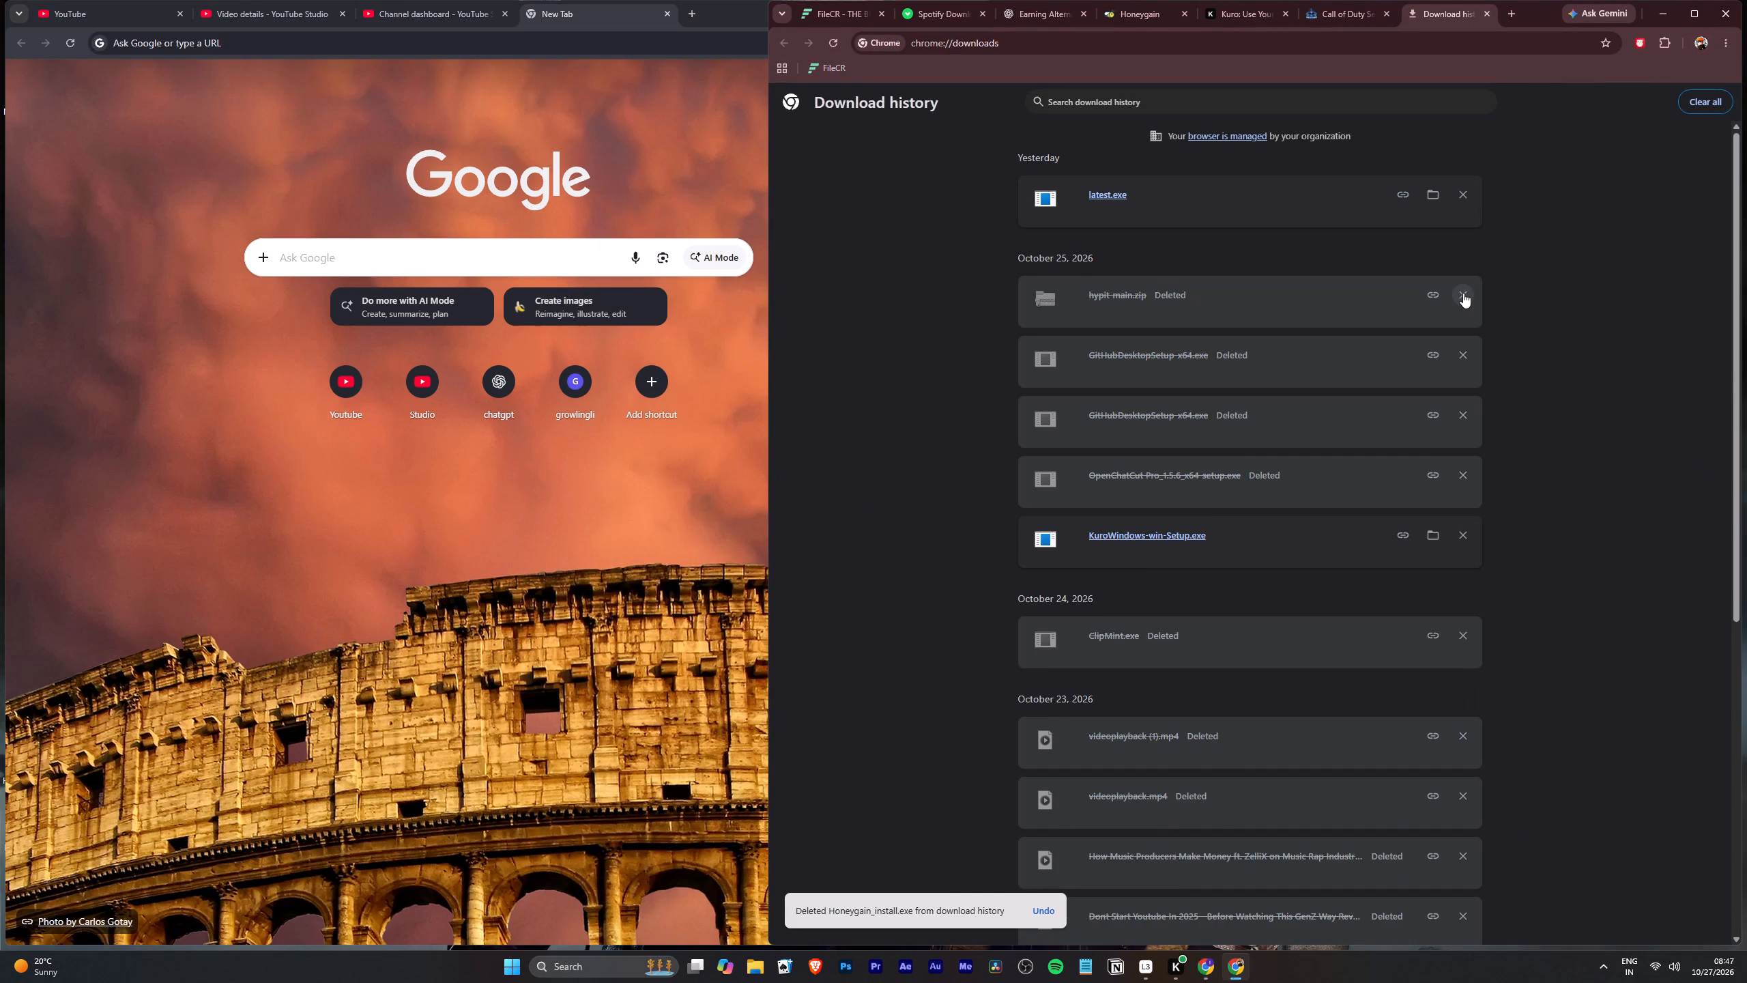
triple_click(1463, 293)
click(1462, 294)
click(1456, 401)
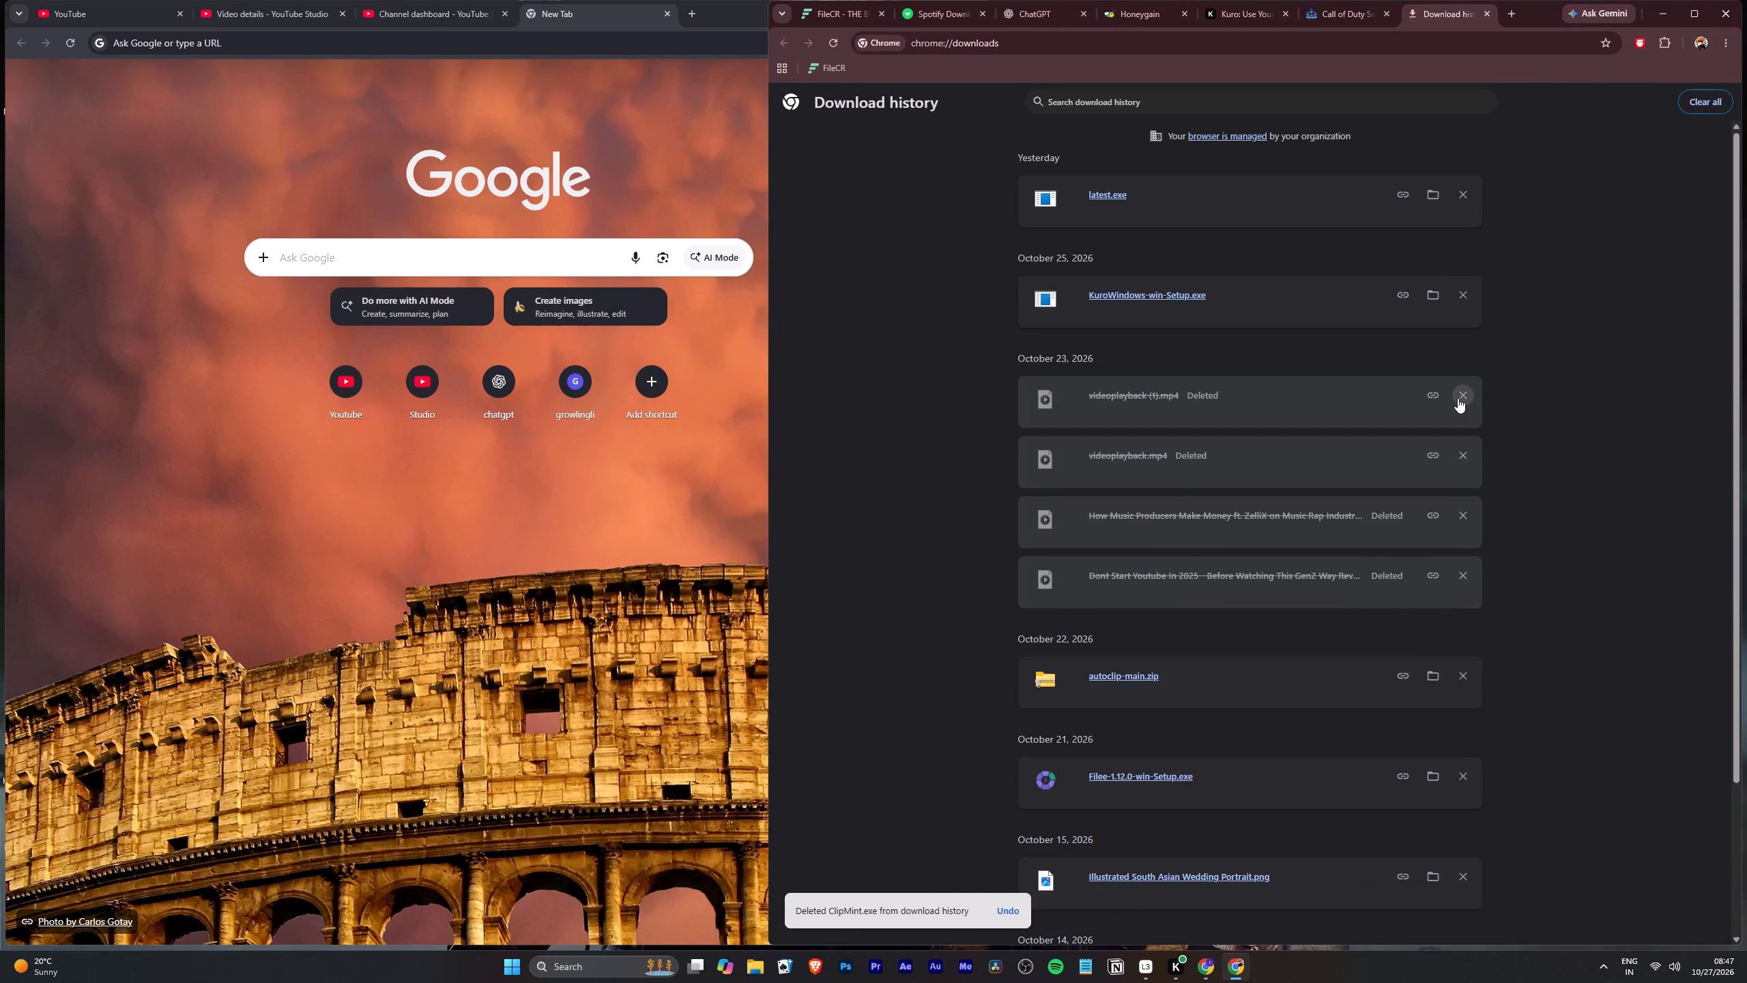
triple_click(1458, 398)
click(1458, 398)
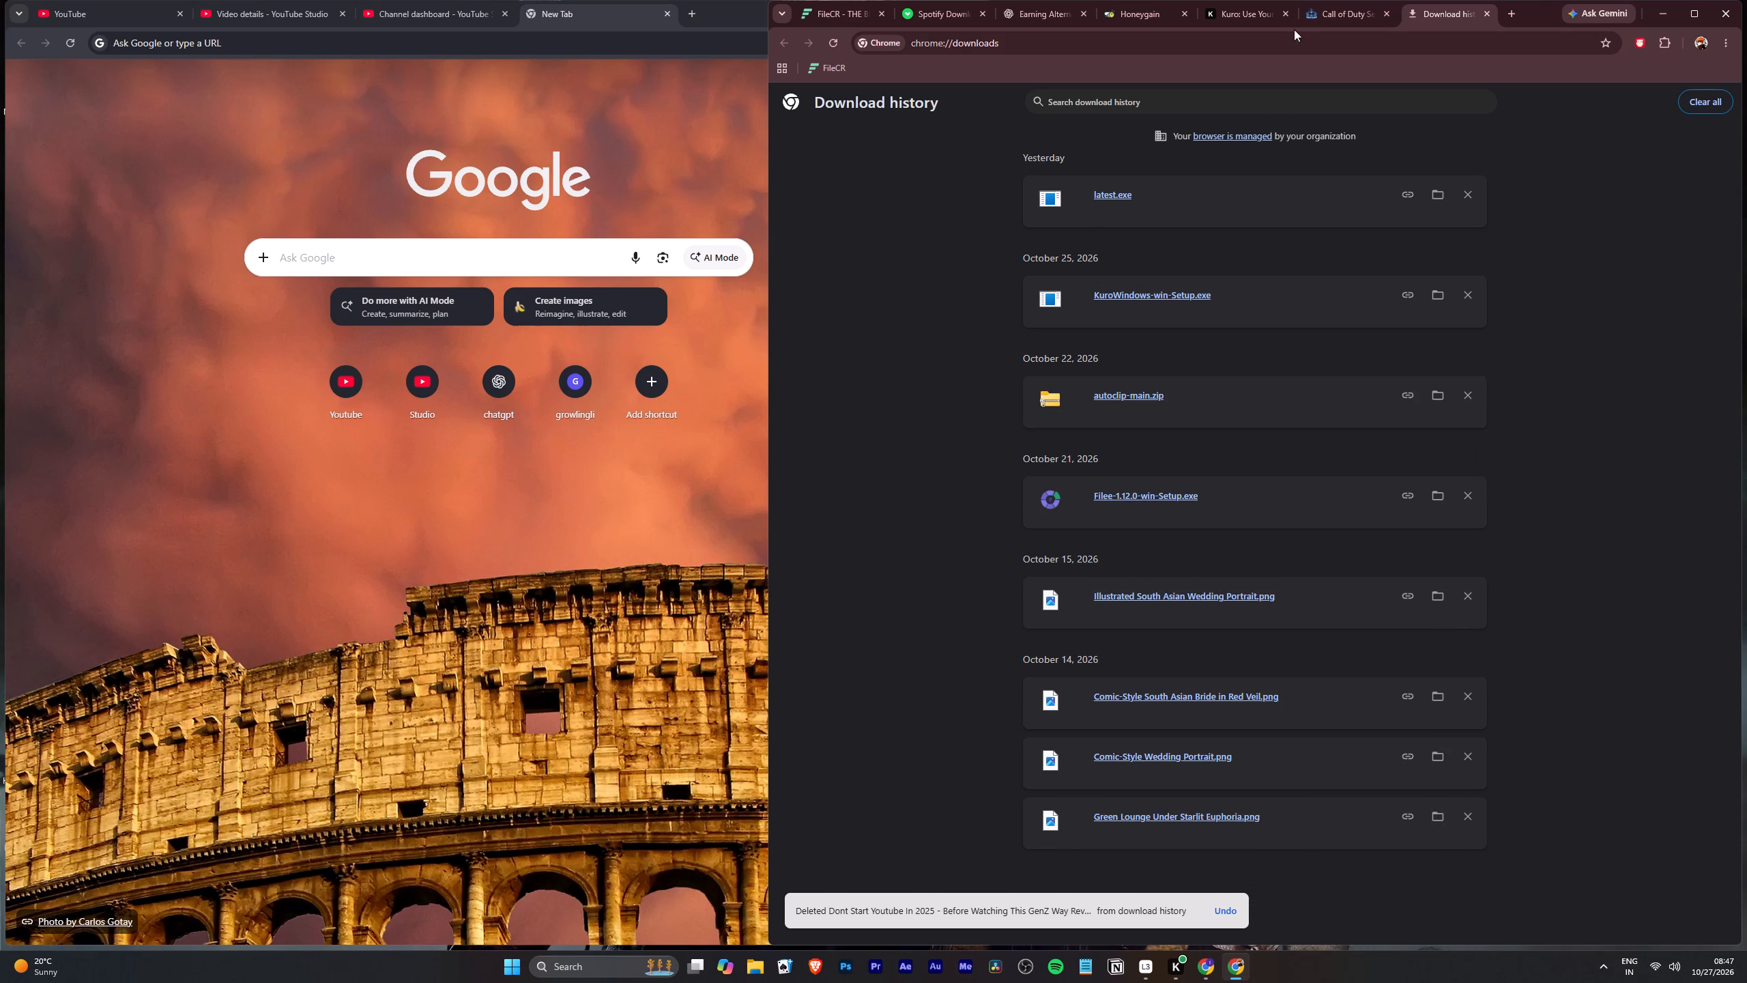
Return to the open AnkerGames page showing the Call of Duty Series collection.
click(1324, 17)
Switch the computer's Wi-Fi connection to the Excitel_Singh 5G network and dismiss the network list.
click(1660, 977)
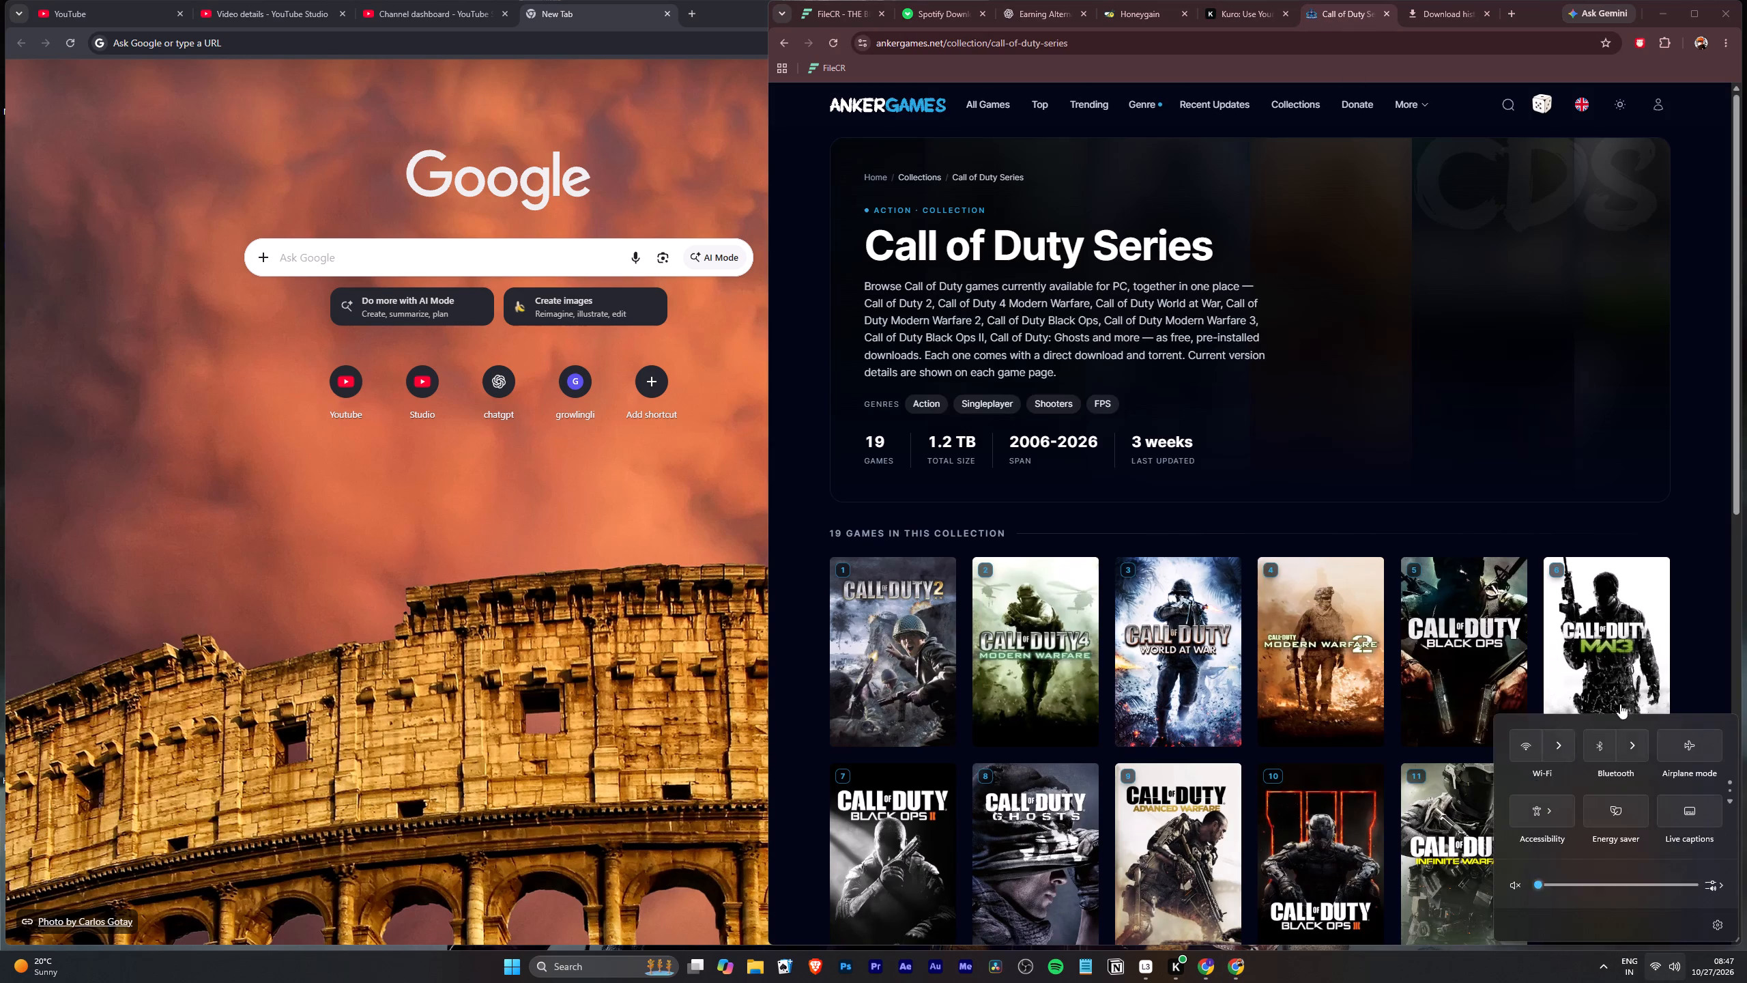
click(1564, 747)
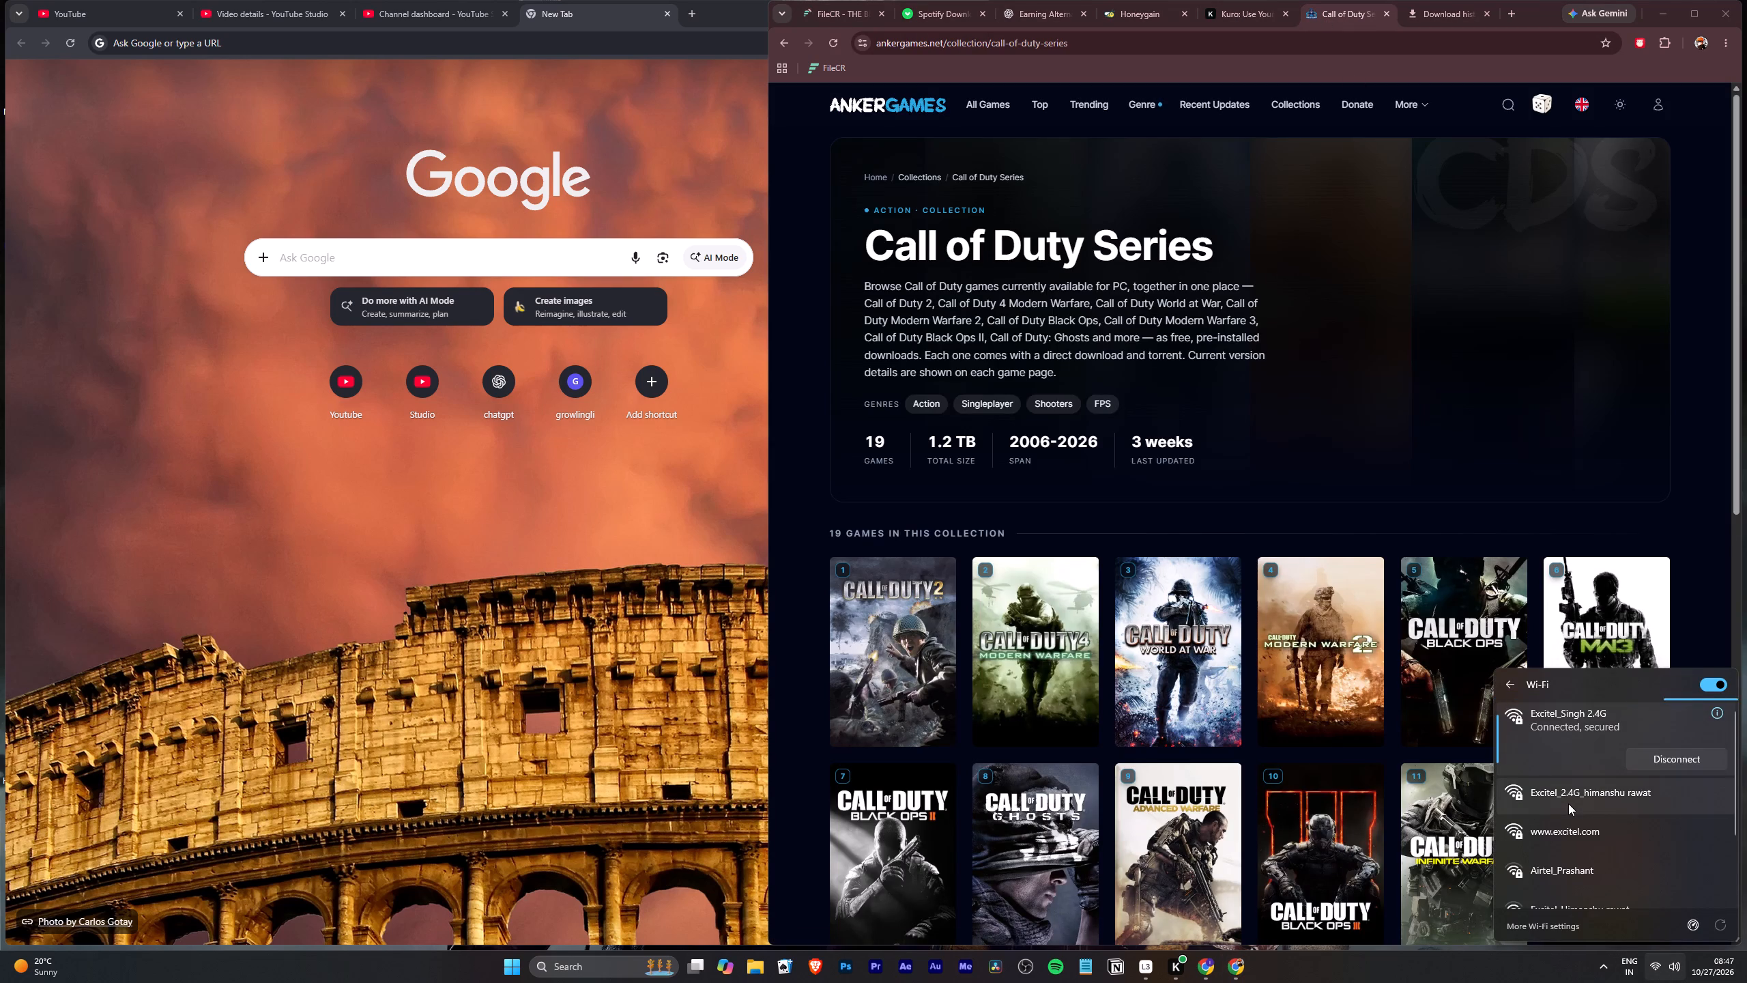
click(1568, 803)
click(1642, 824)
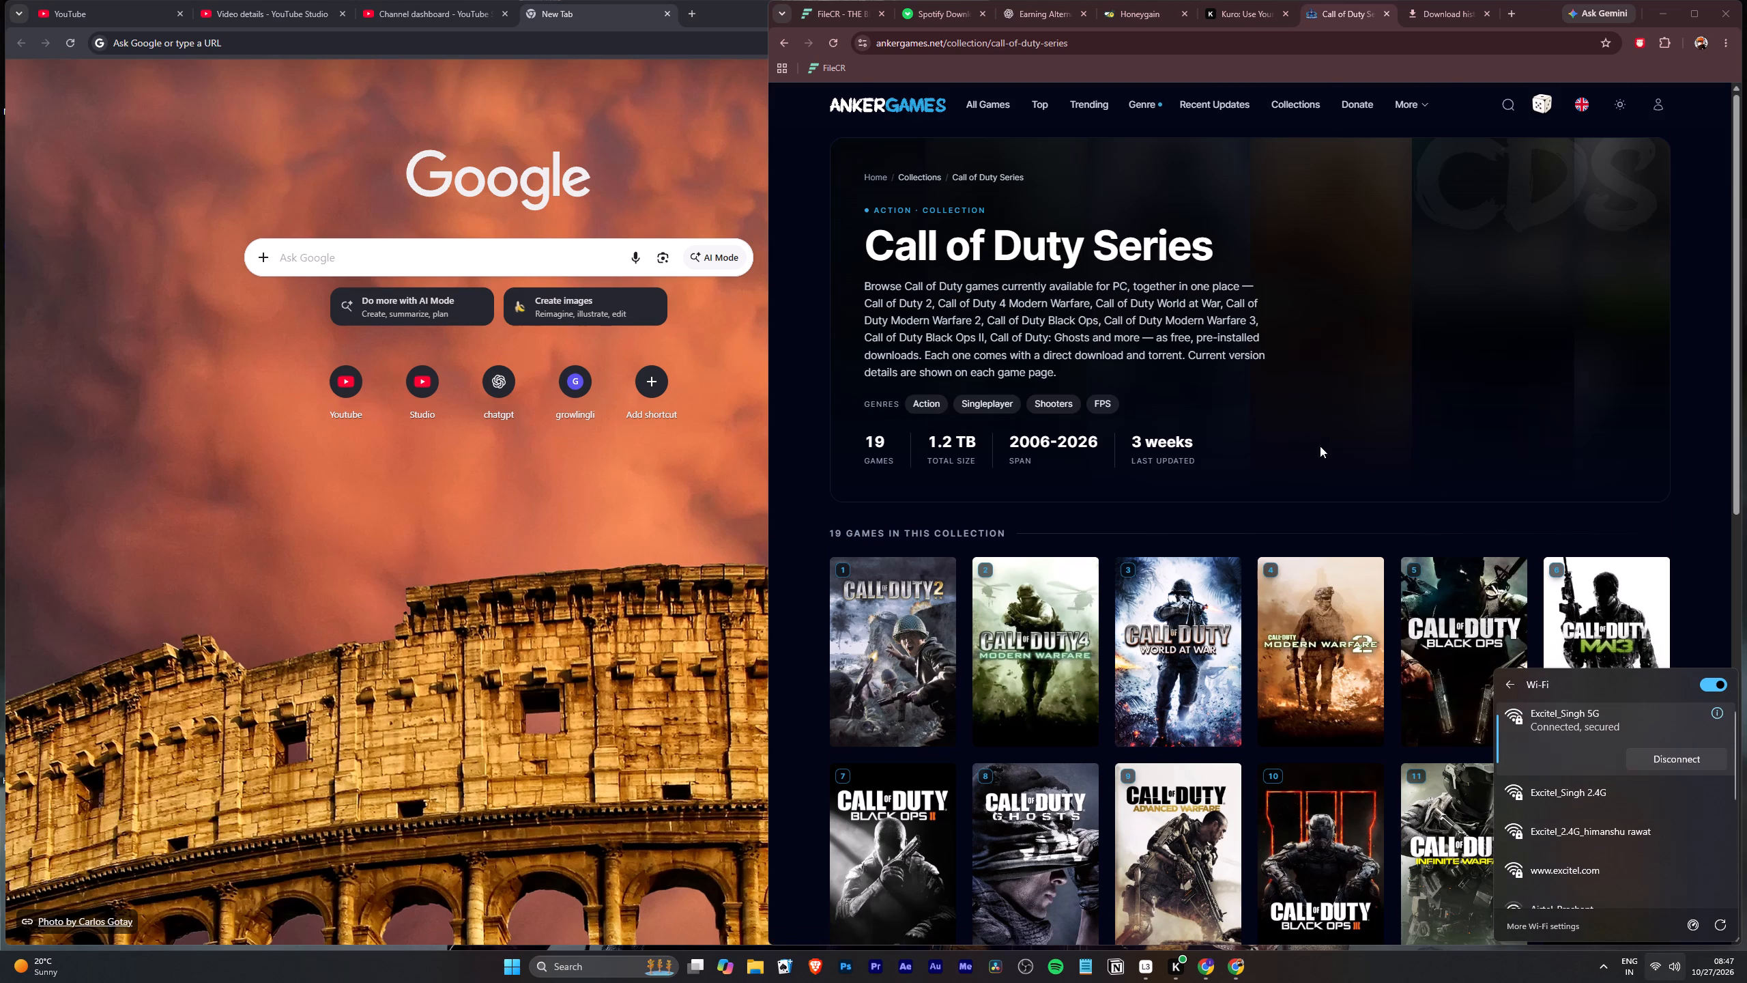
scroll(1324, 474, down, 3)
click(1454, 264)
Open the Call of Duty: Modern Warfare 4 game page from the collection.
scroll(1377, 391, down, 6)
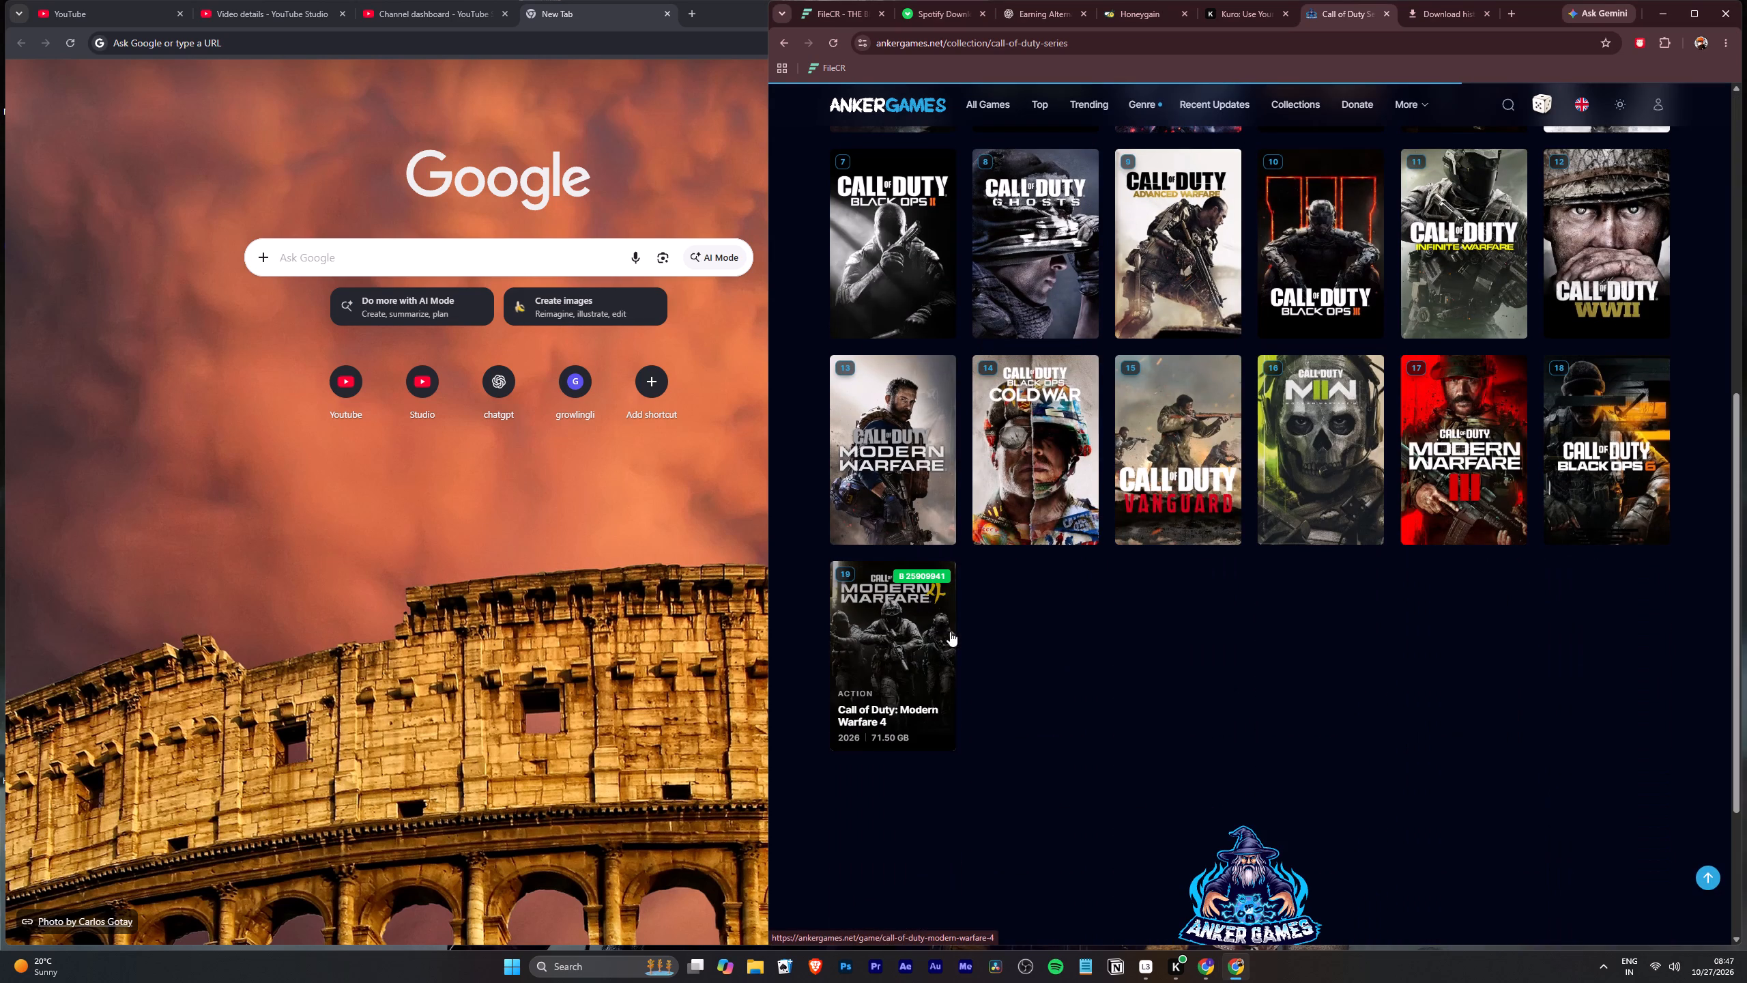
click(914, 633)
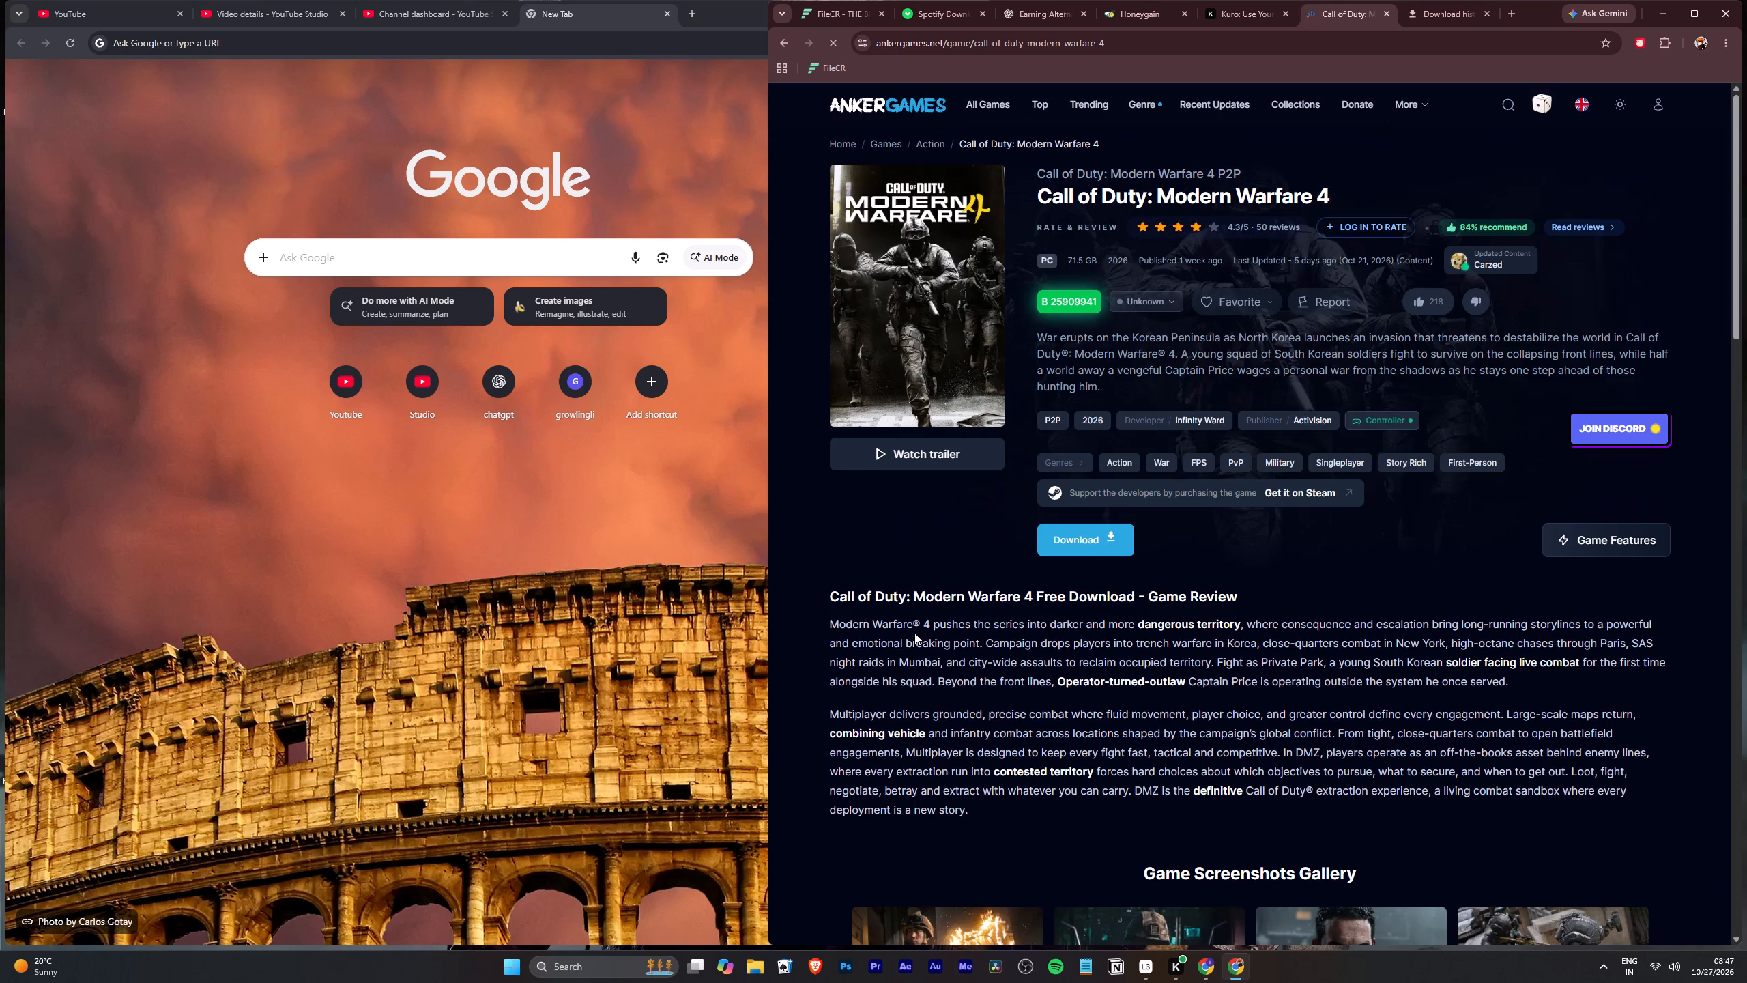
Start the Direct download of Call of Duty: Modern Warfare 4, closing the redirect ad tab that opens along the way.
click(1088, 552)
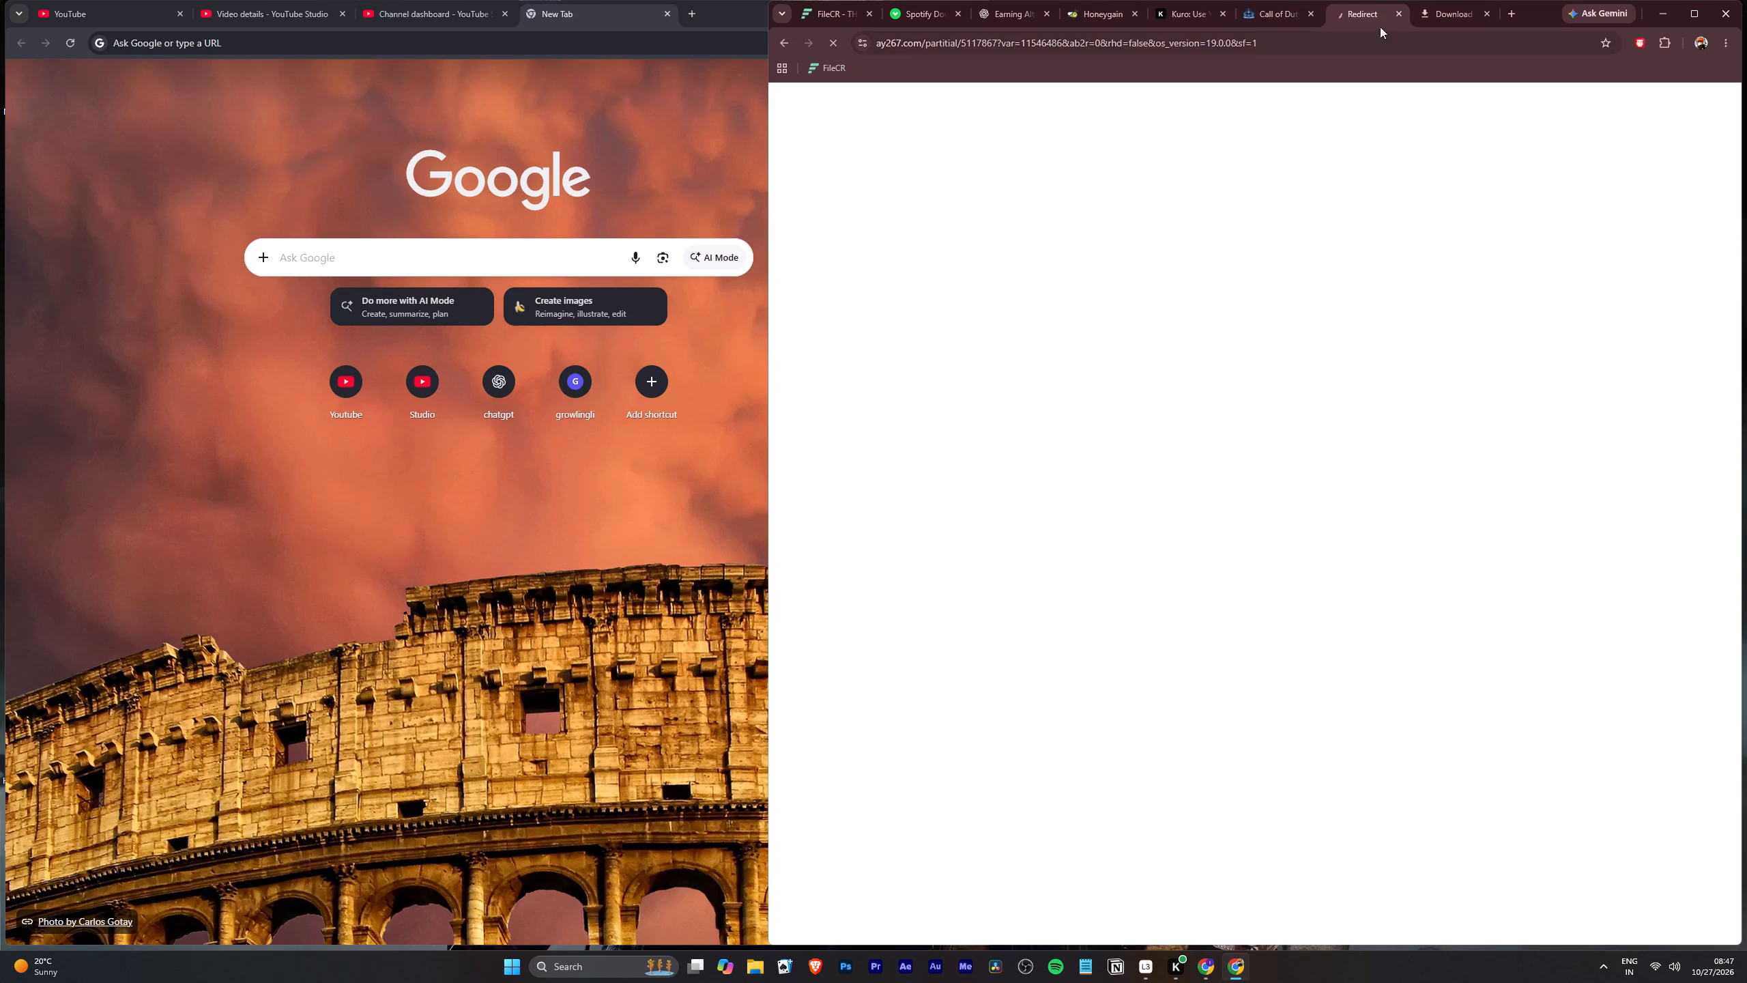
click(1395, 12)
click(1107, 529)
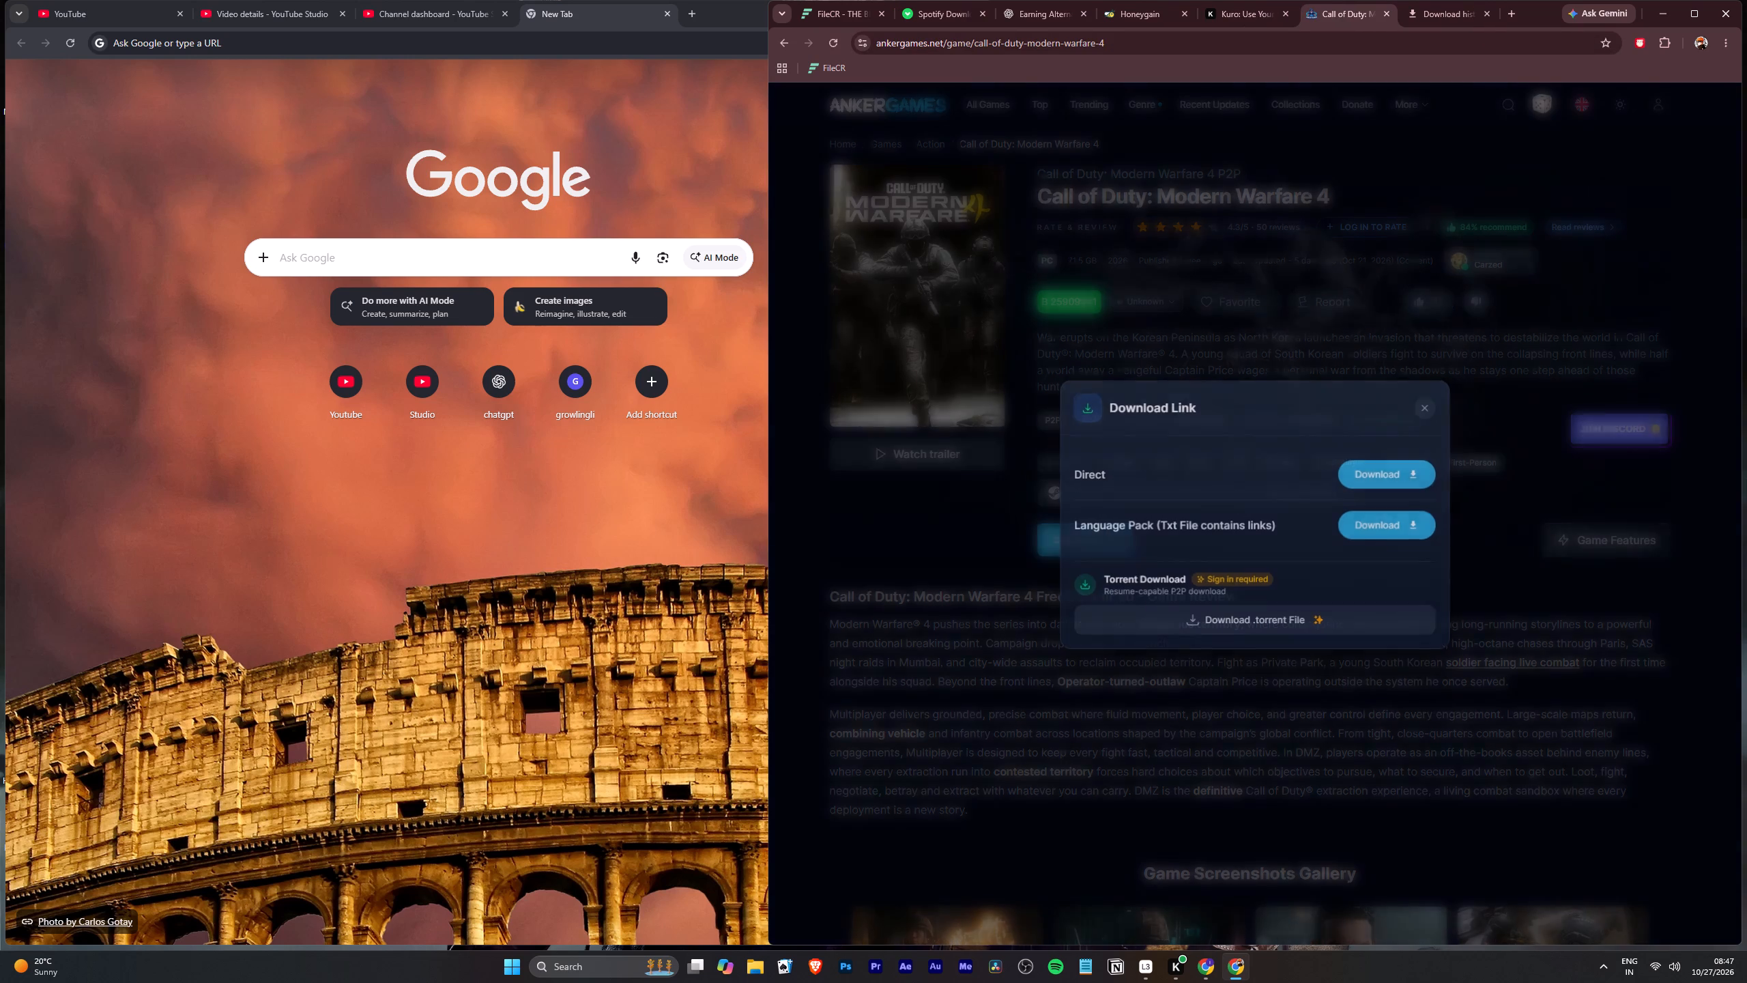
click(1355, 473)
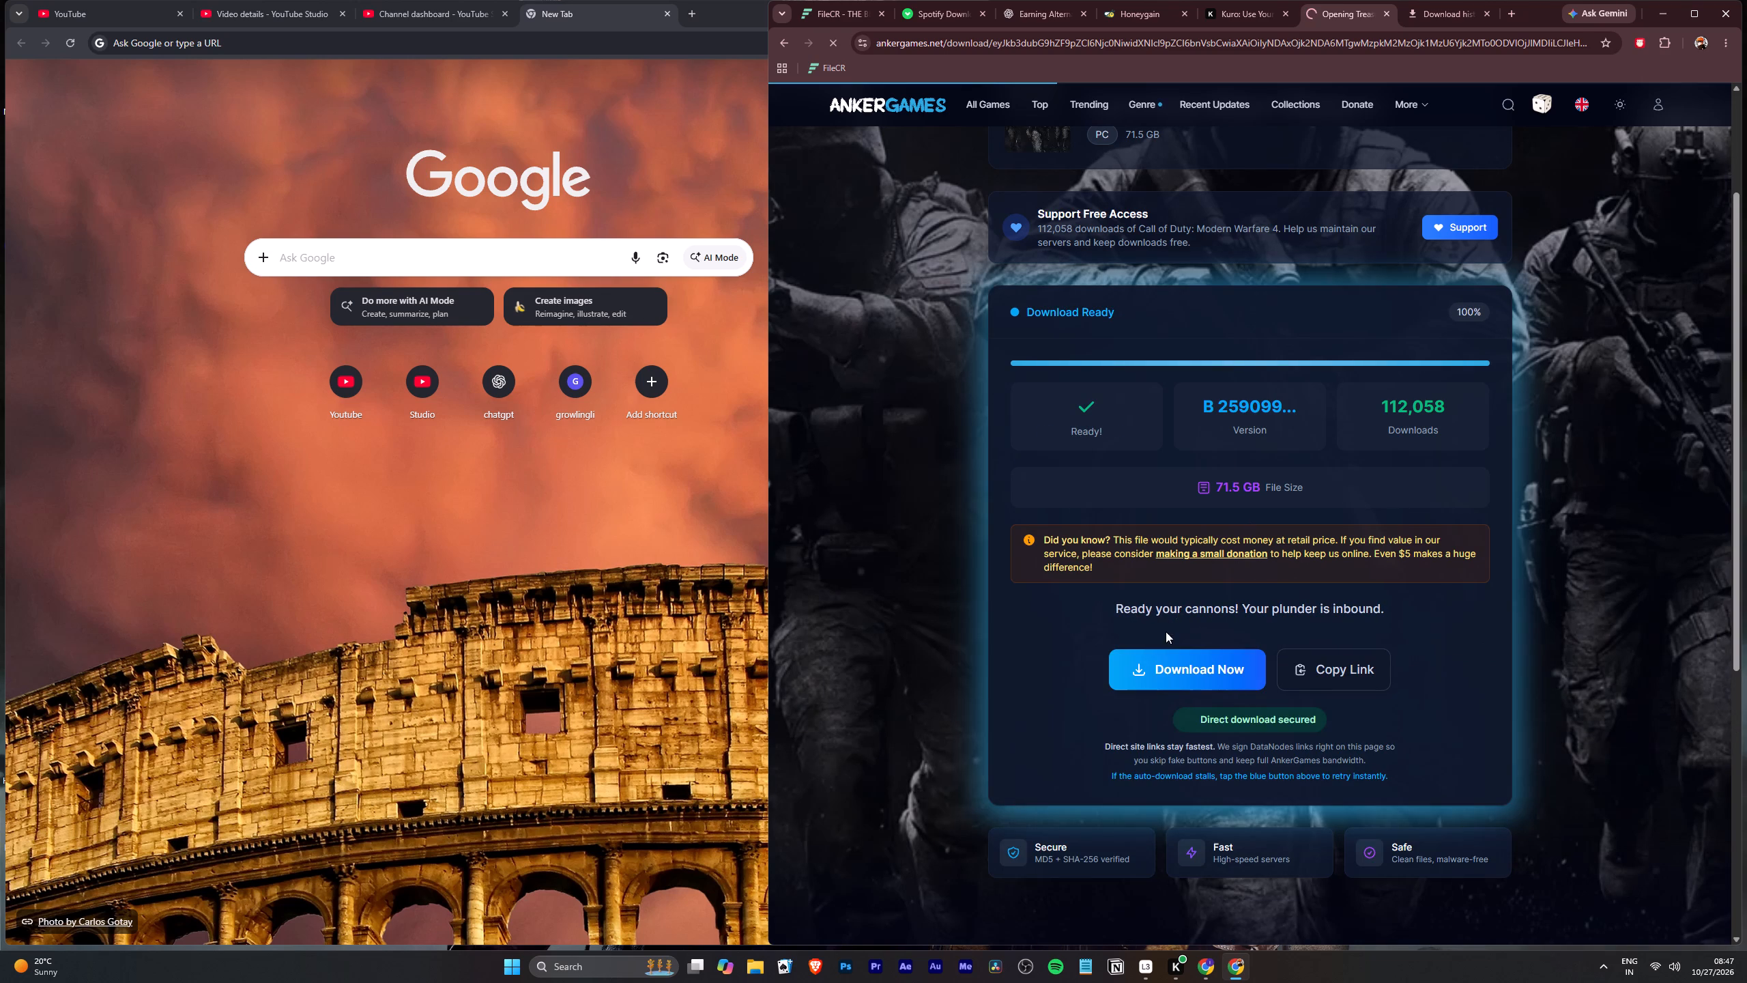
click(1163, 659)
click(1474, 464)
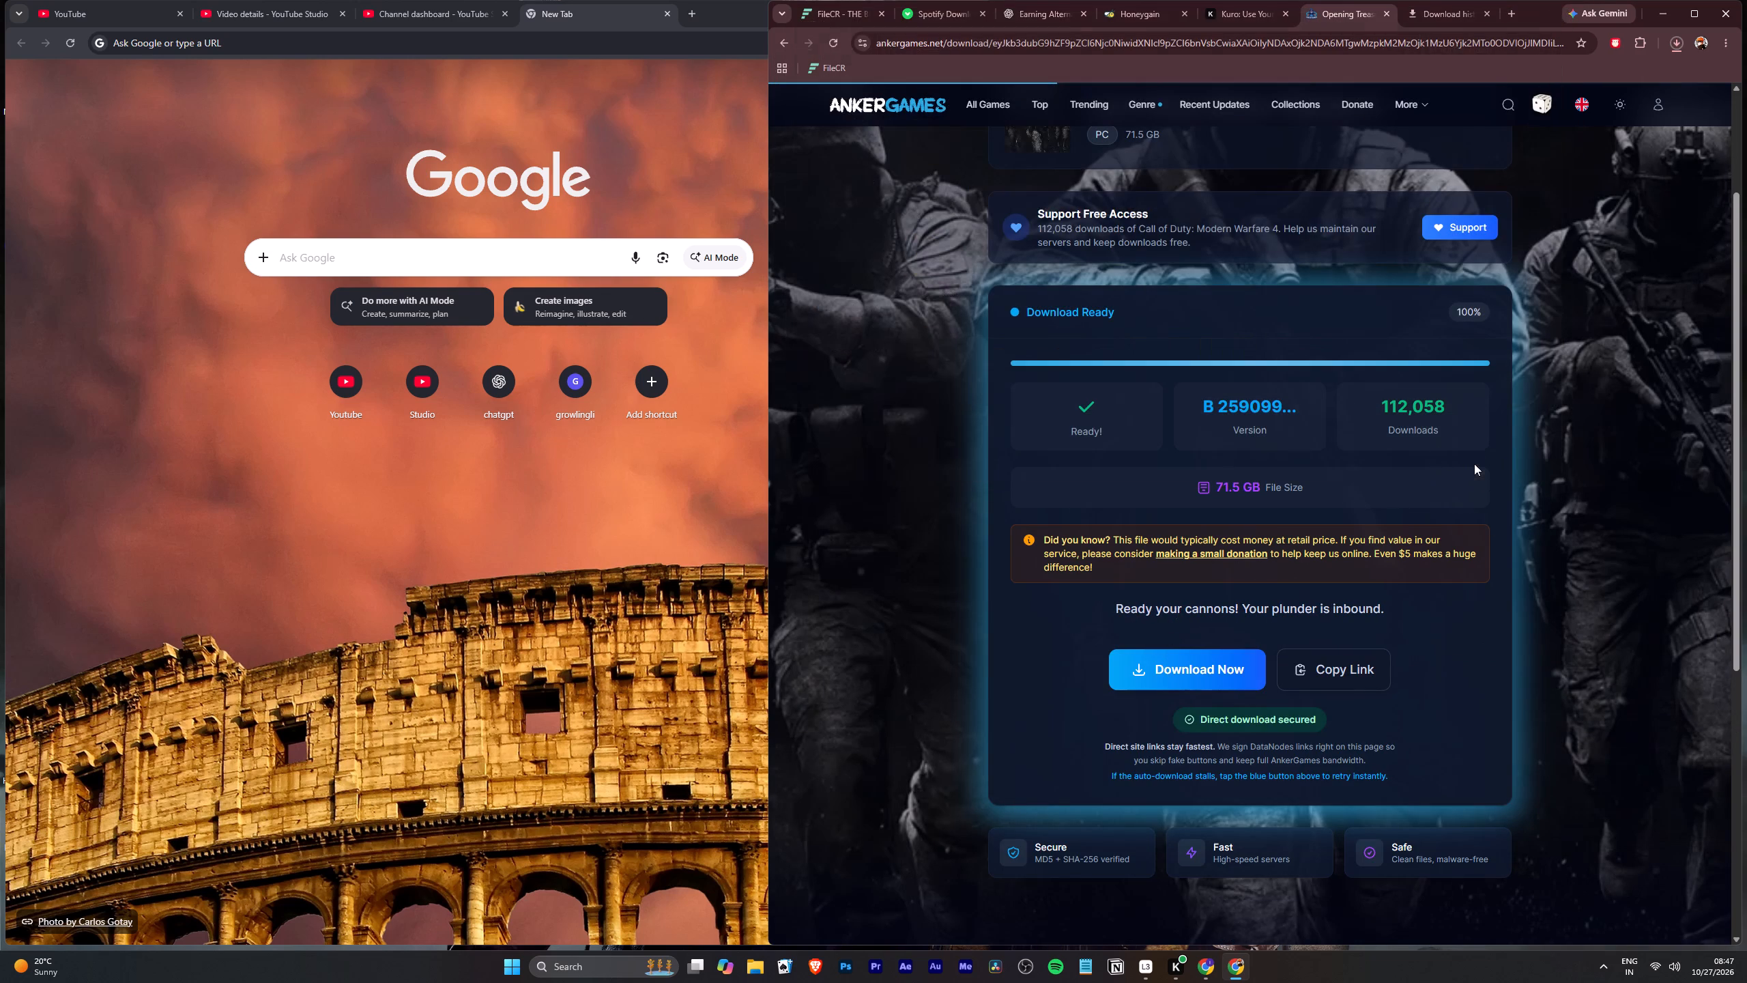
Open the full download history to check the Call-of-Duty-Modern-Warfare-4-AnkerGames.zip download.
click(1676, 36)
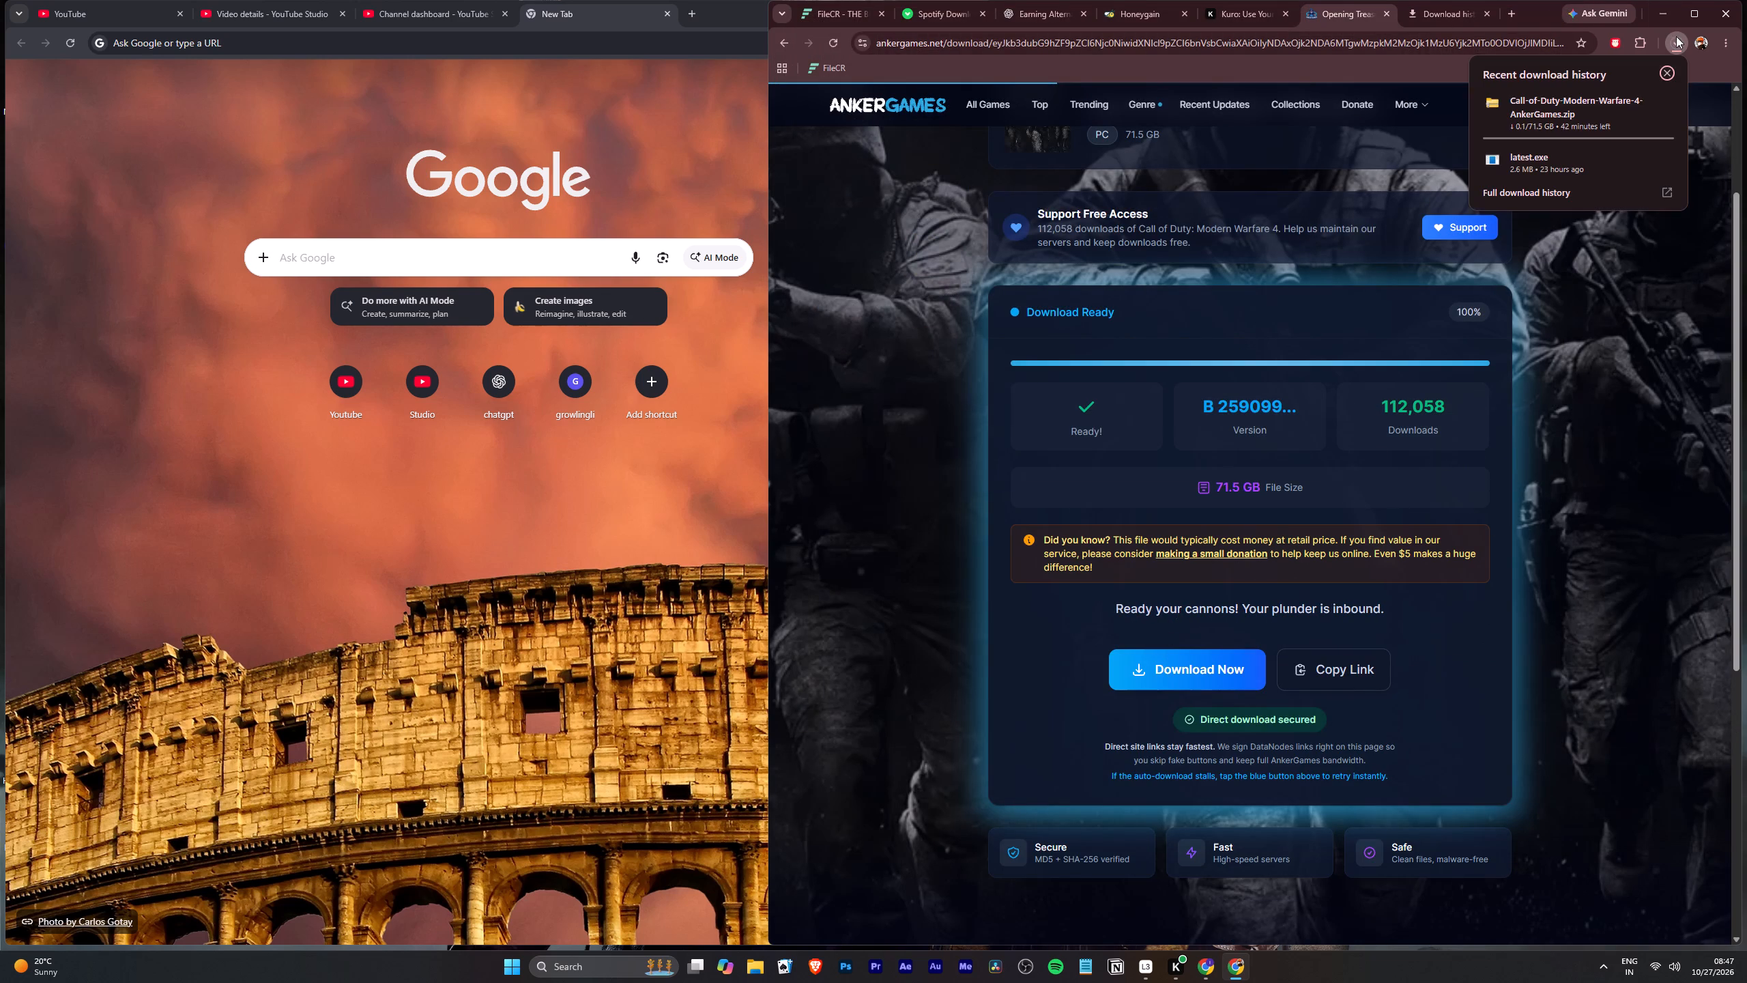
click(1583, 200)
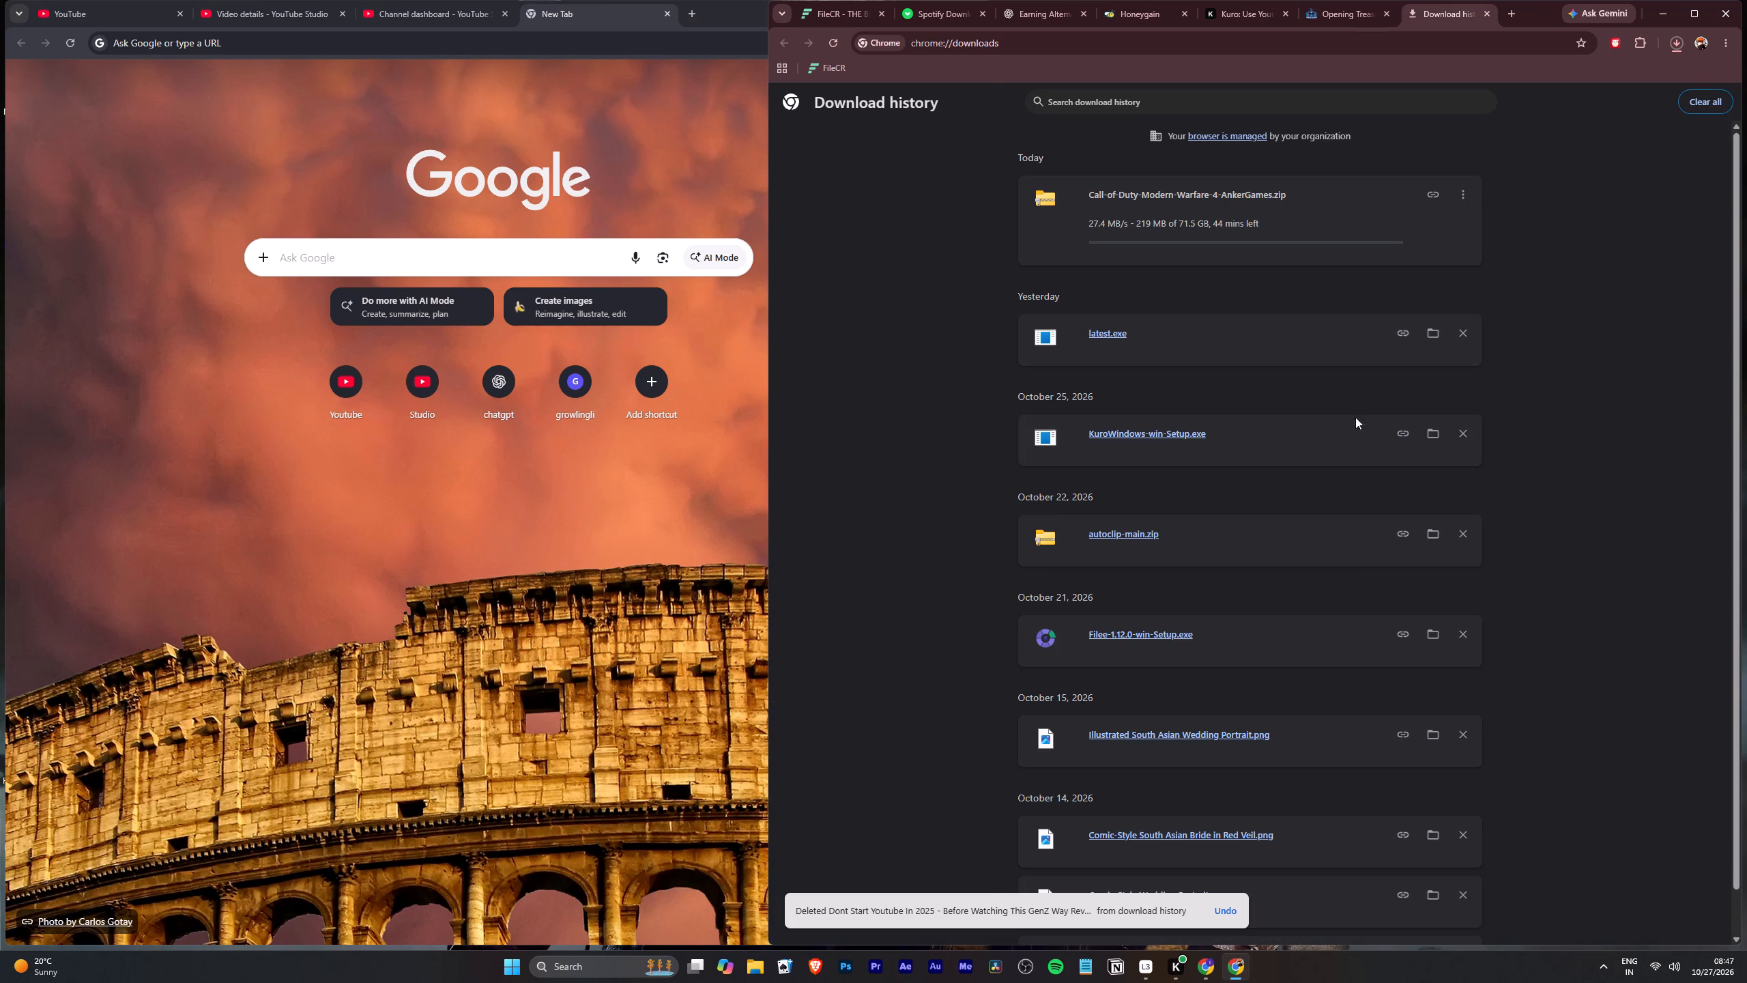
Start a new video upload from the VirtualSaga channel dashboard in YouTube Studio.
click(201, 197)
click(439, 14)
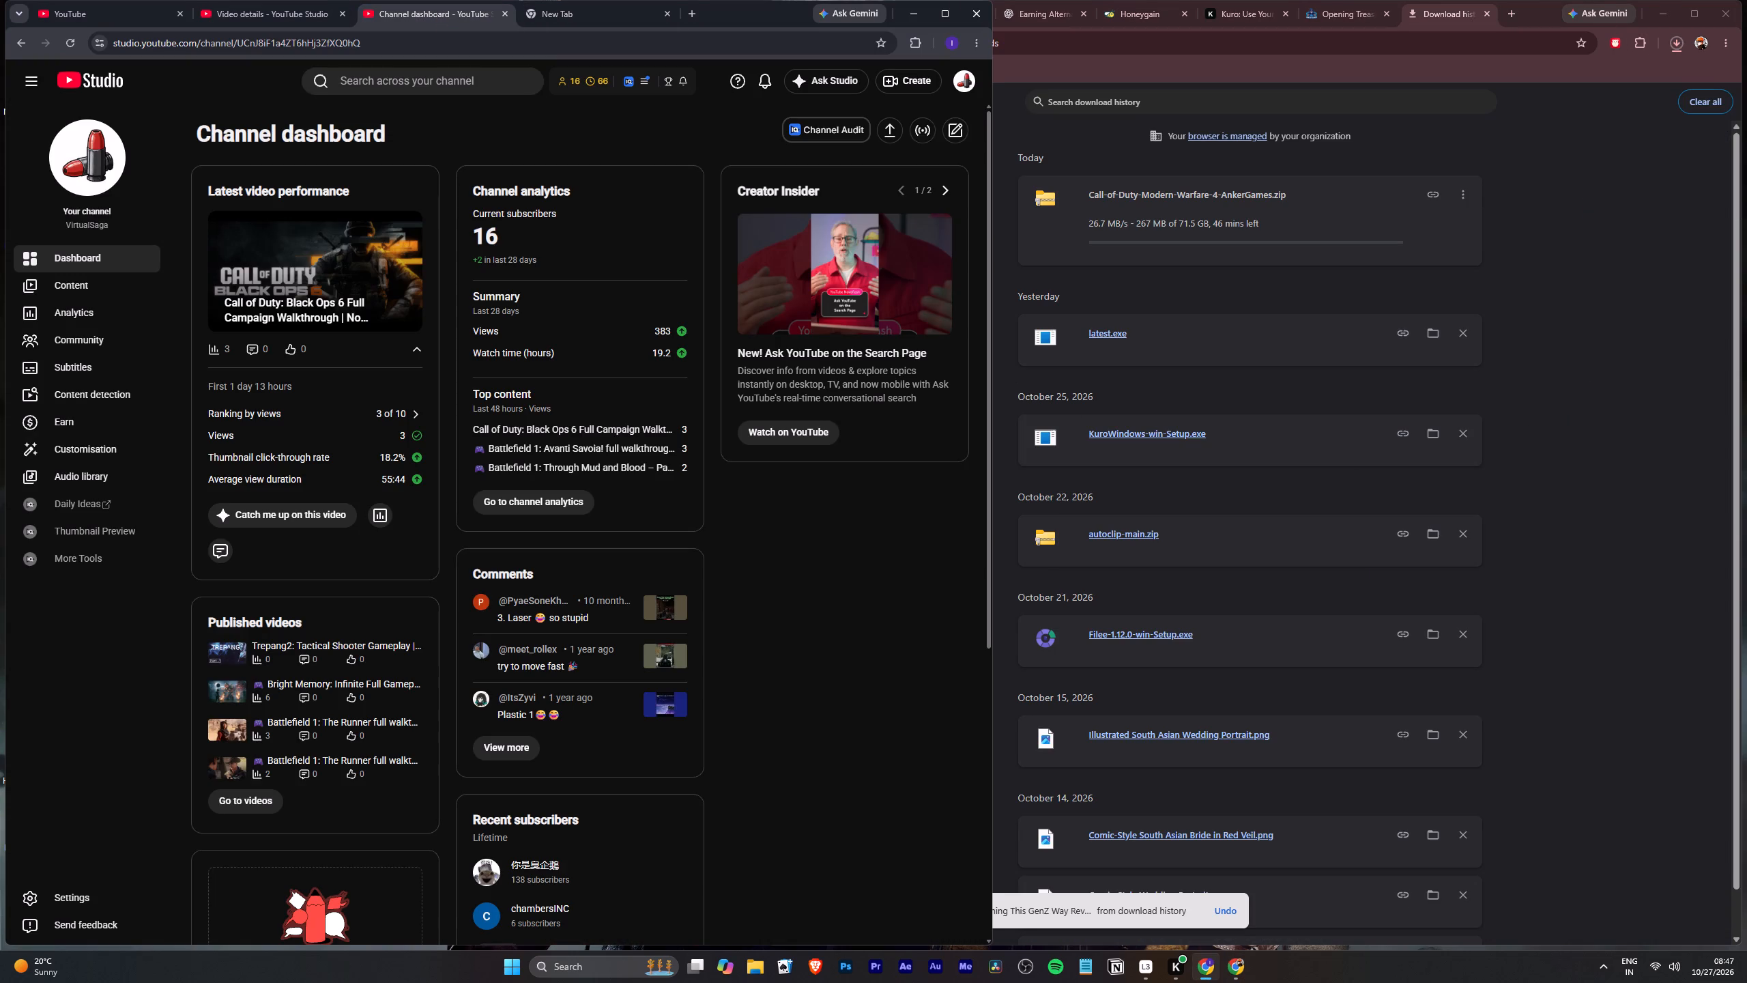
click(895, 129)
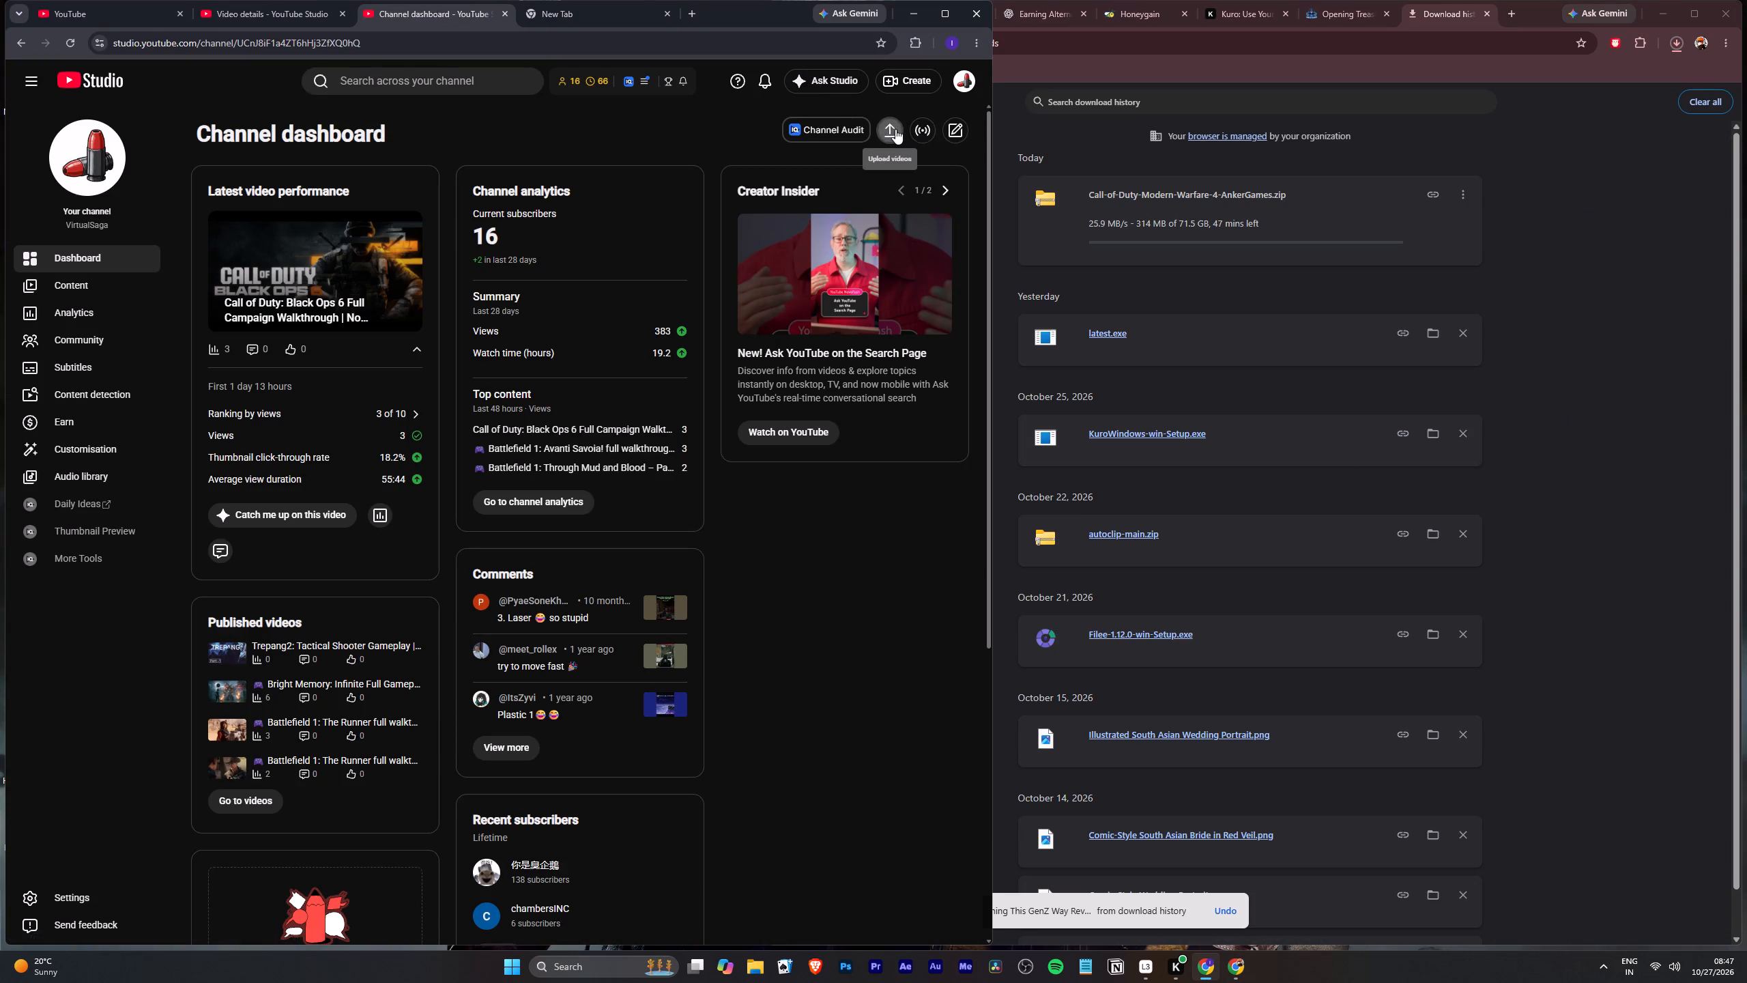
click(760, 971)
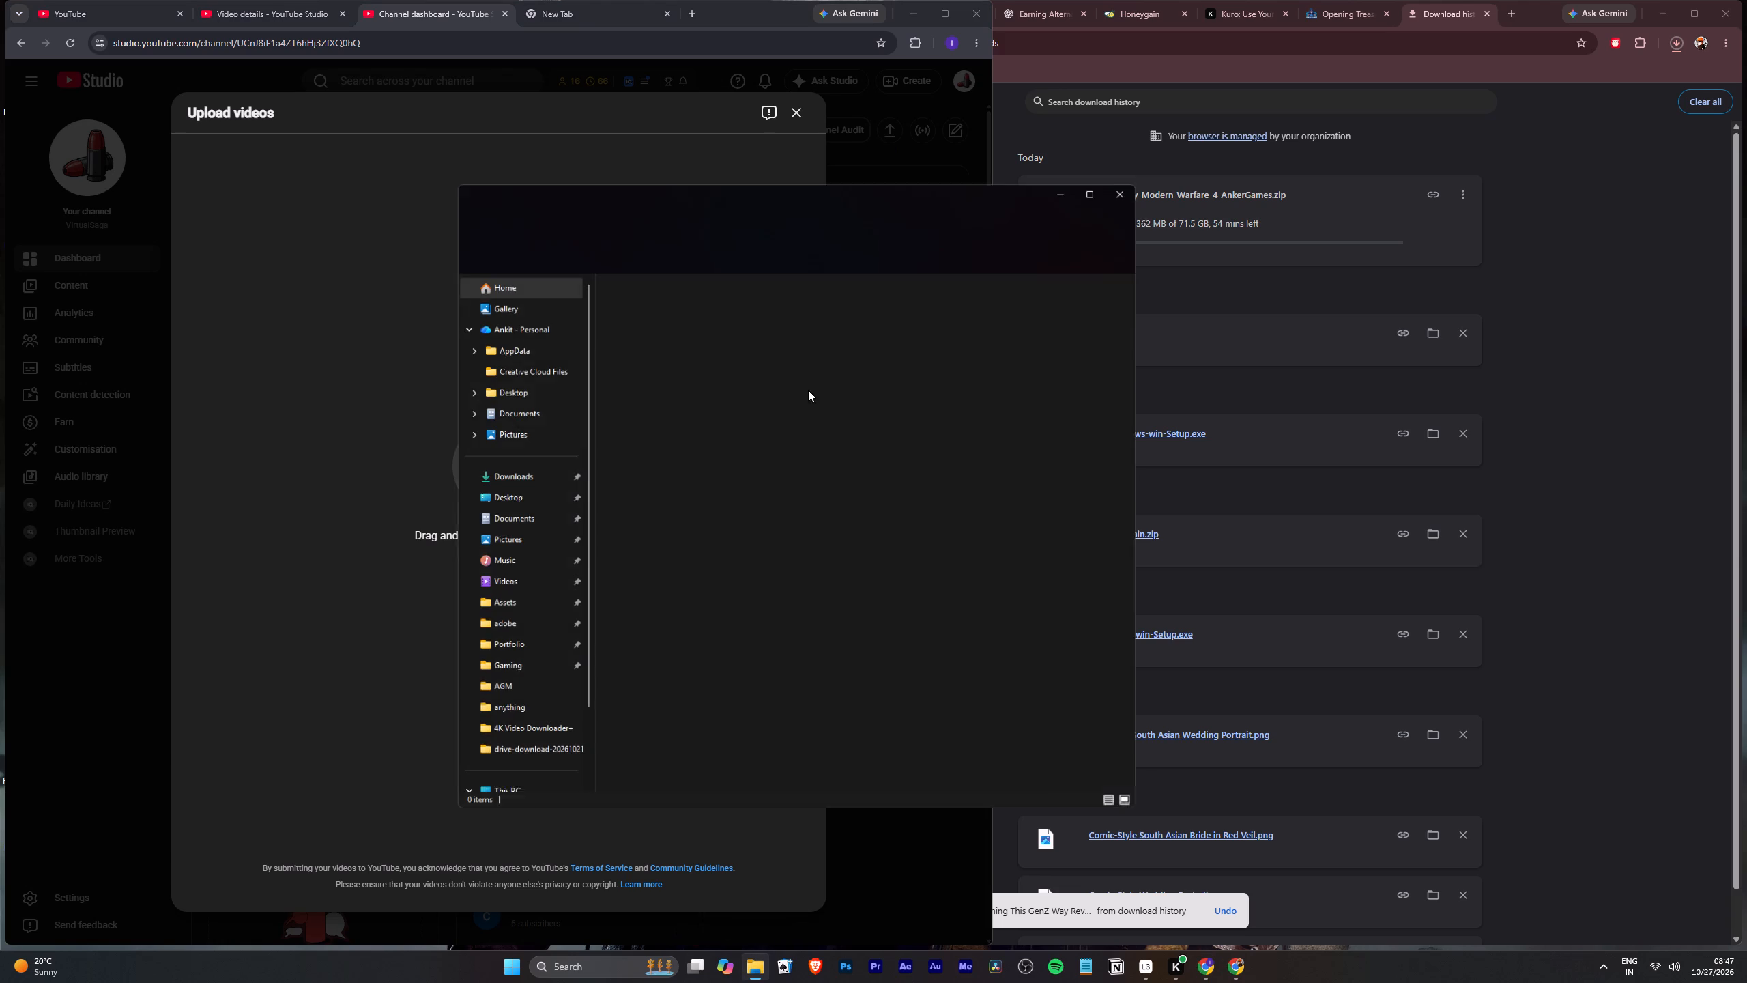
drag(846, 186, 1245, 159)
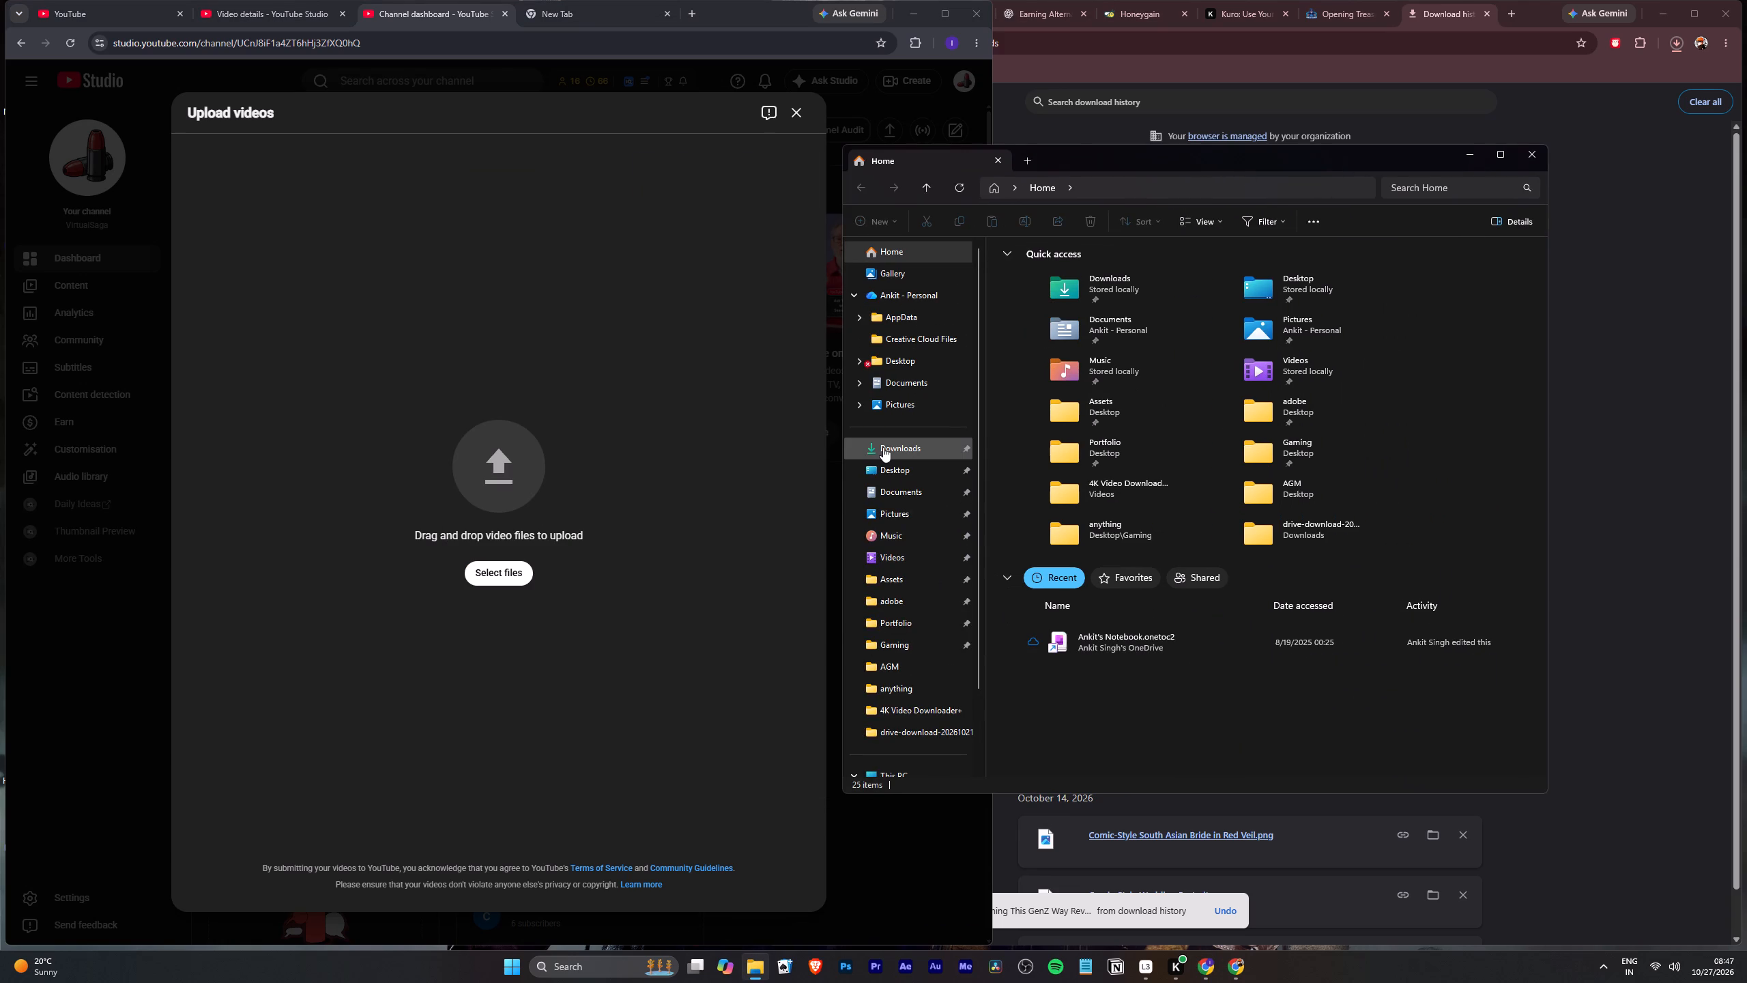
click(883, 447)
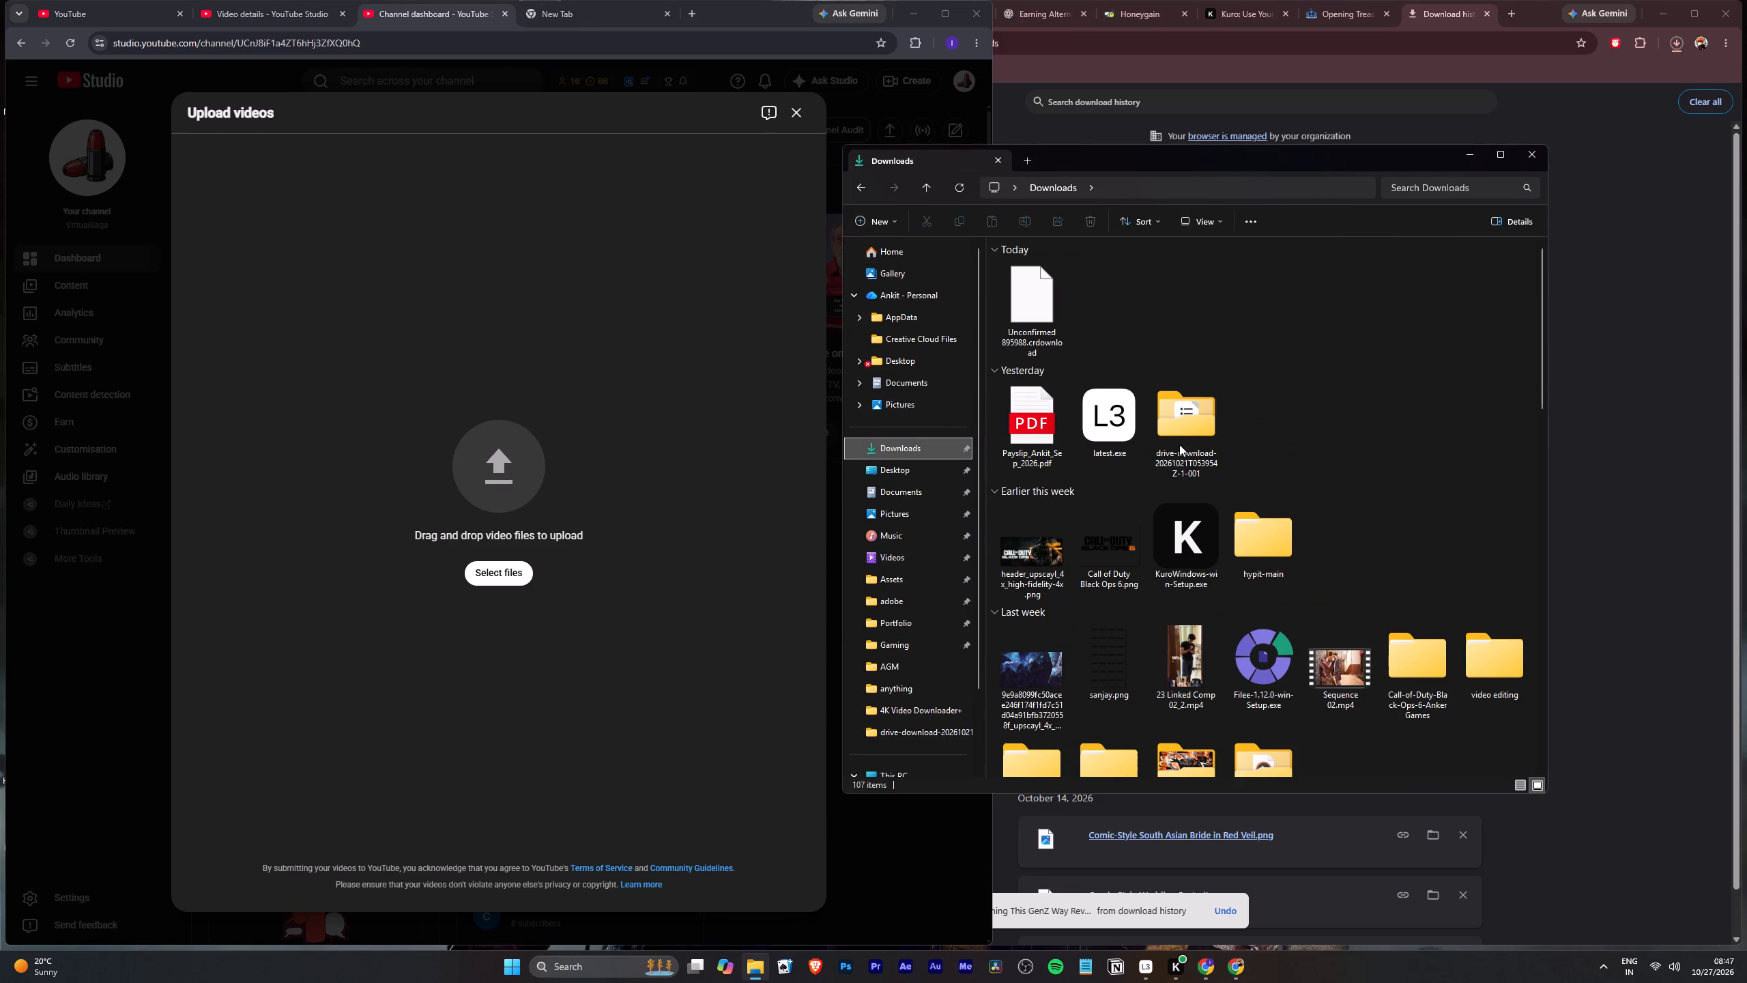
click(894, 638)
double_click(1370, 276)
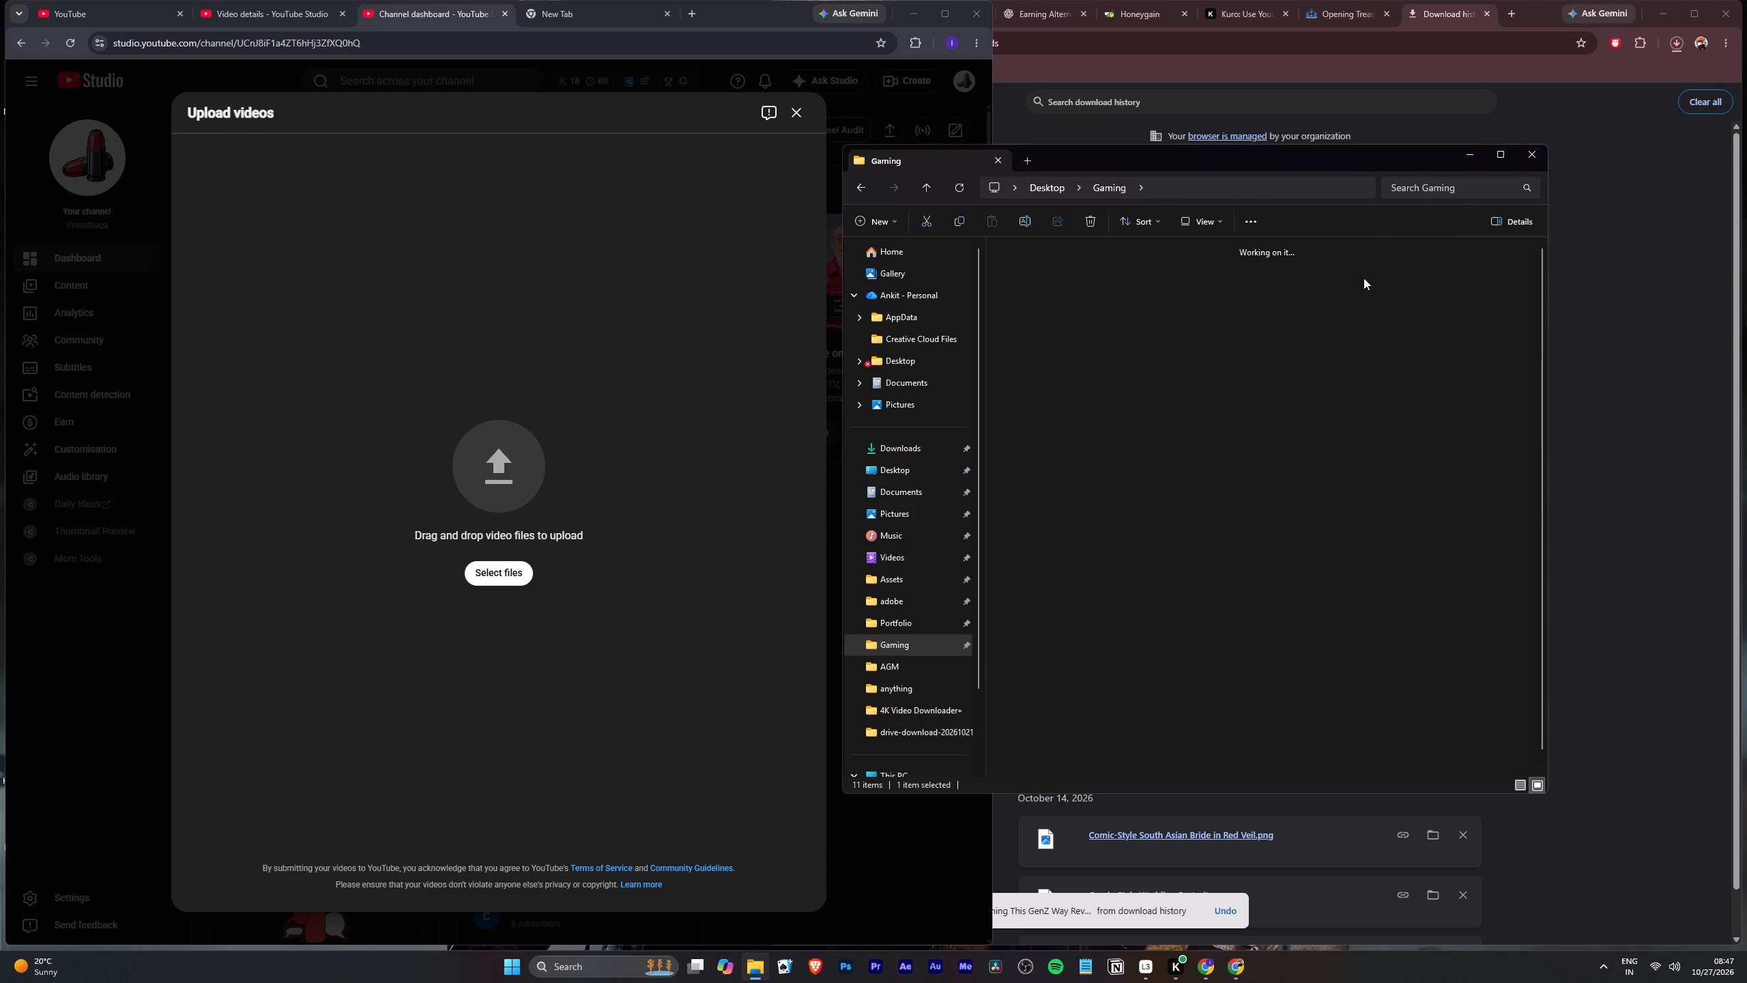
click(1215, 317)
double_click(1418, 260)
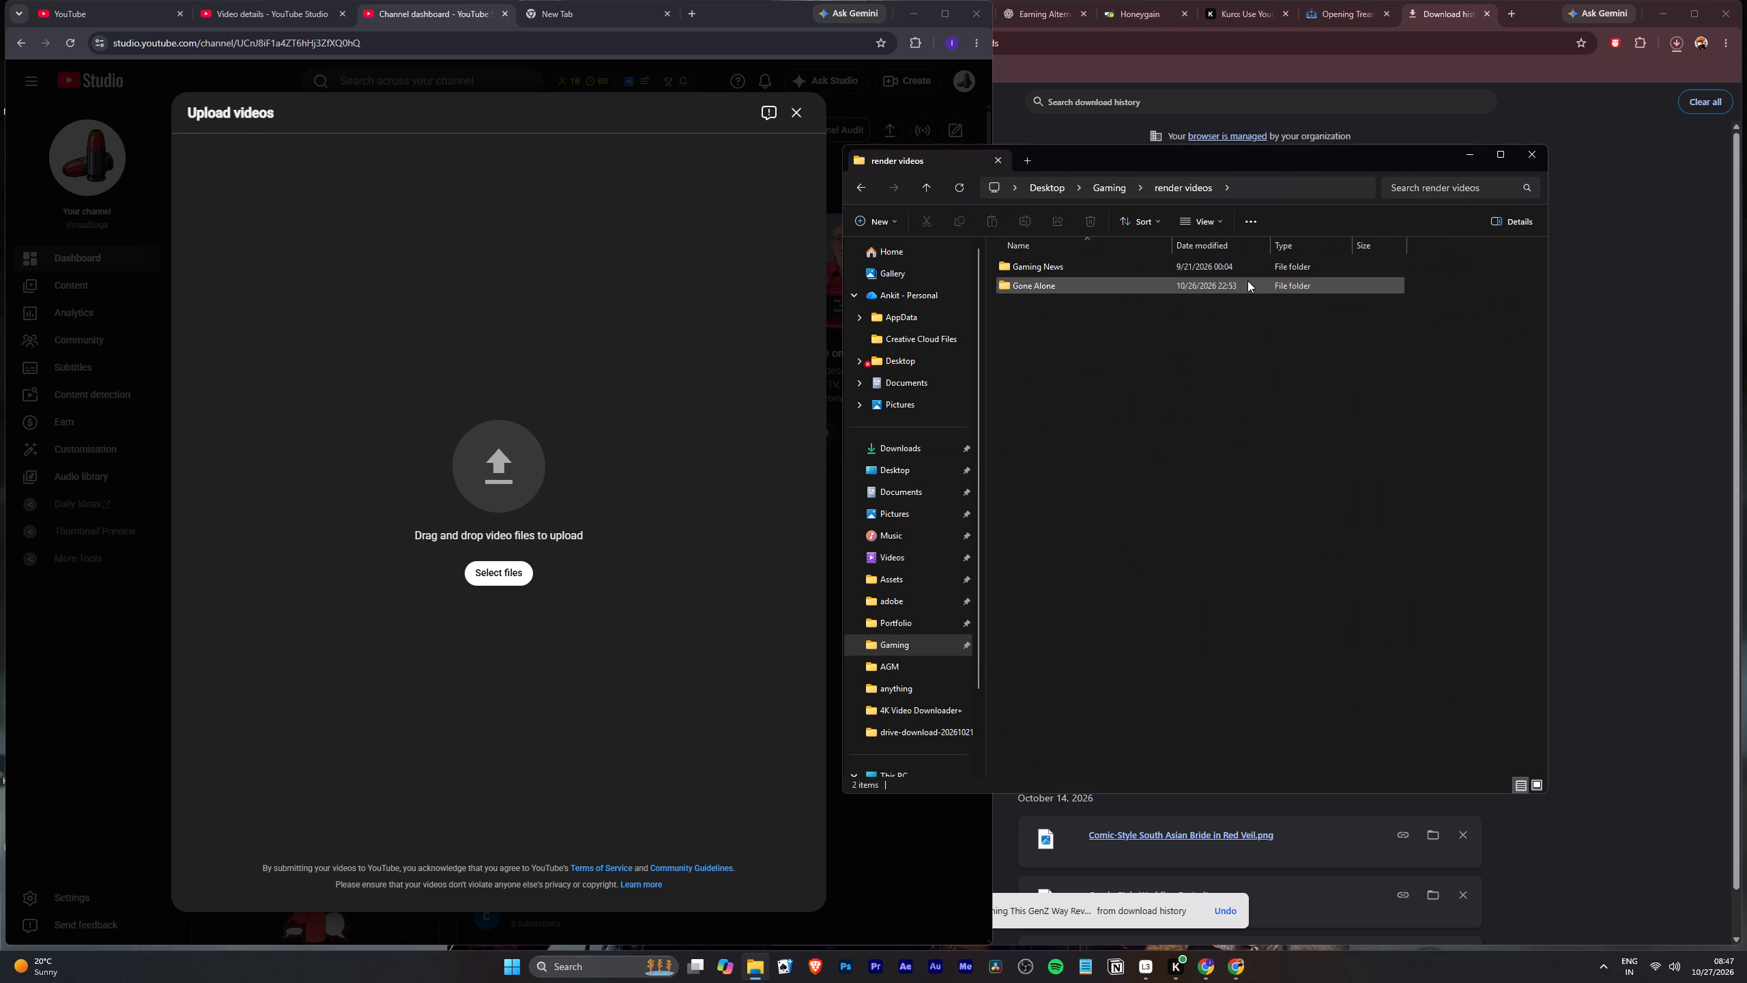
double_click(1247, 281)
drag(1196, 279, 621, 405)
click(621, 405)
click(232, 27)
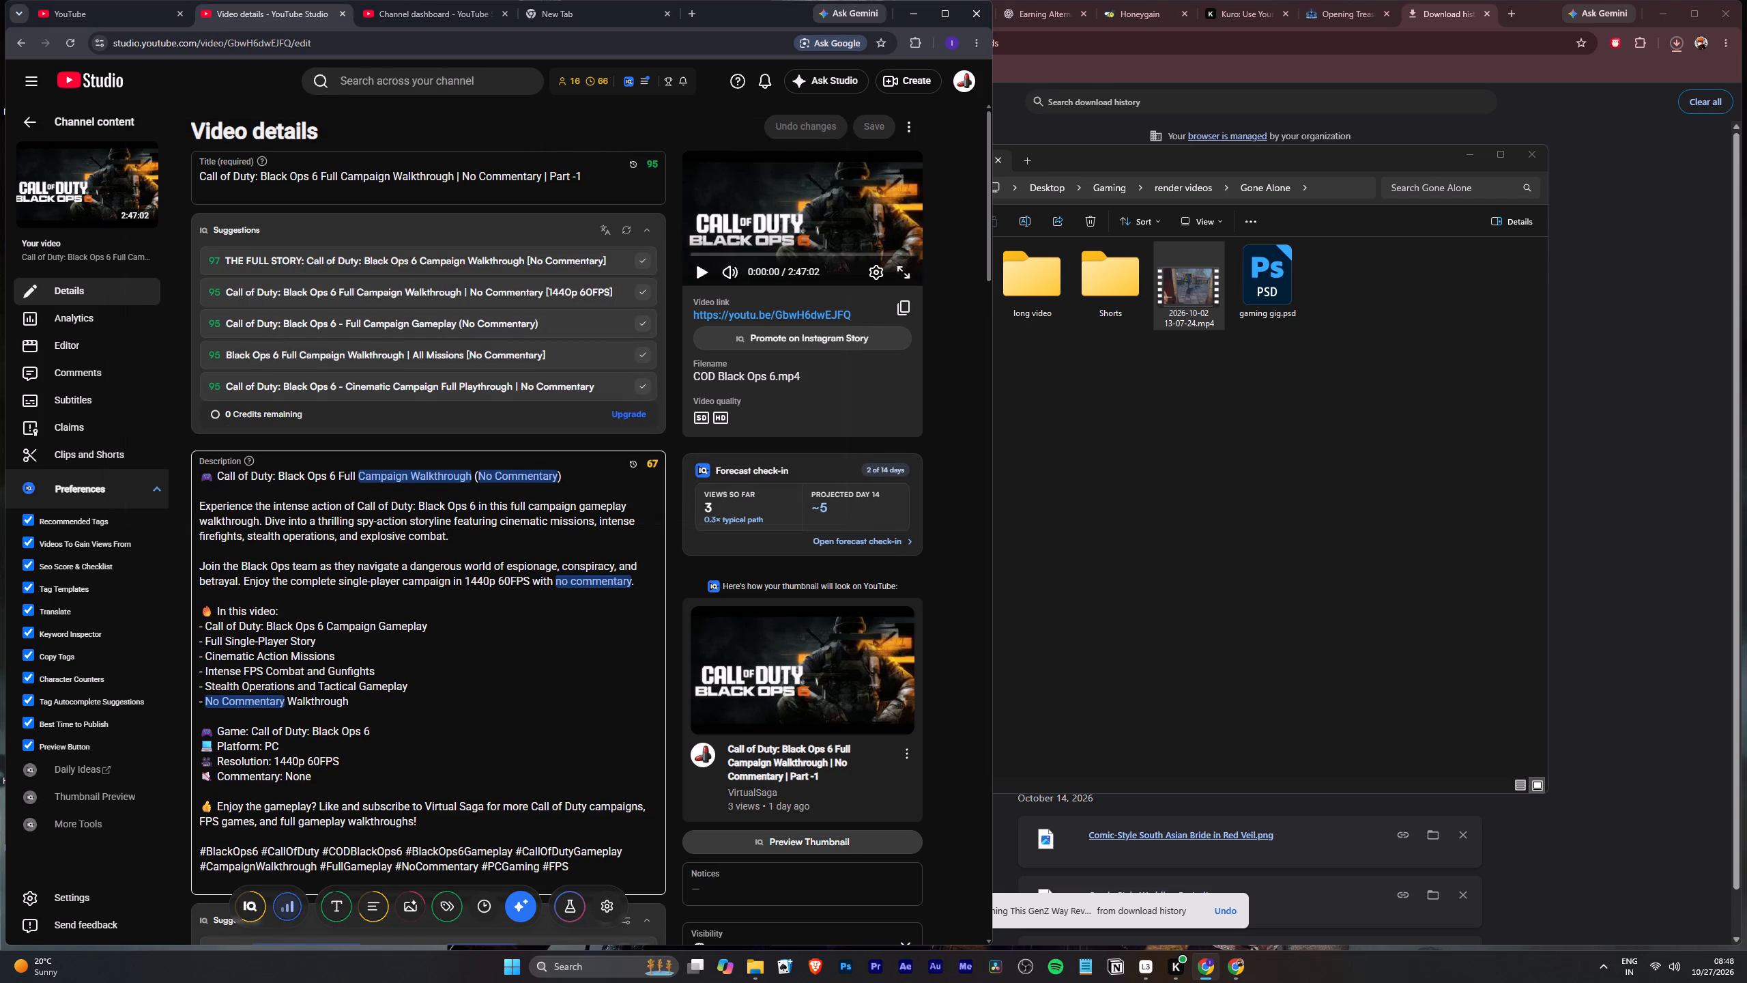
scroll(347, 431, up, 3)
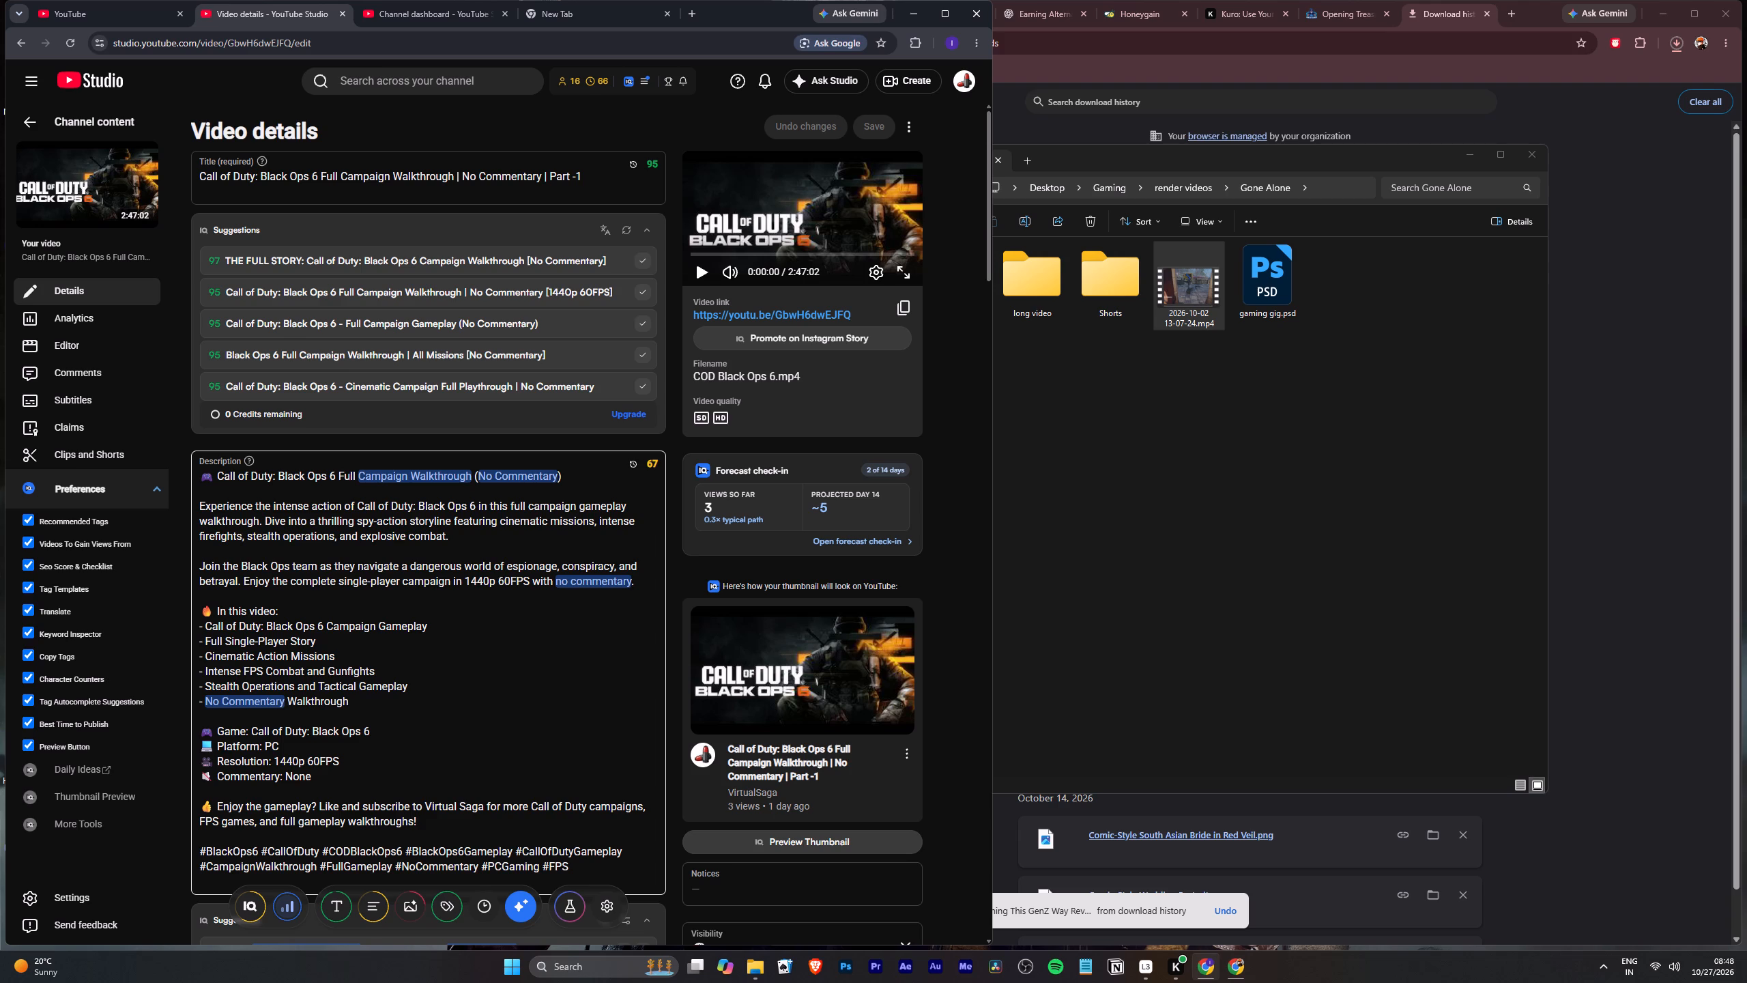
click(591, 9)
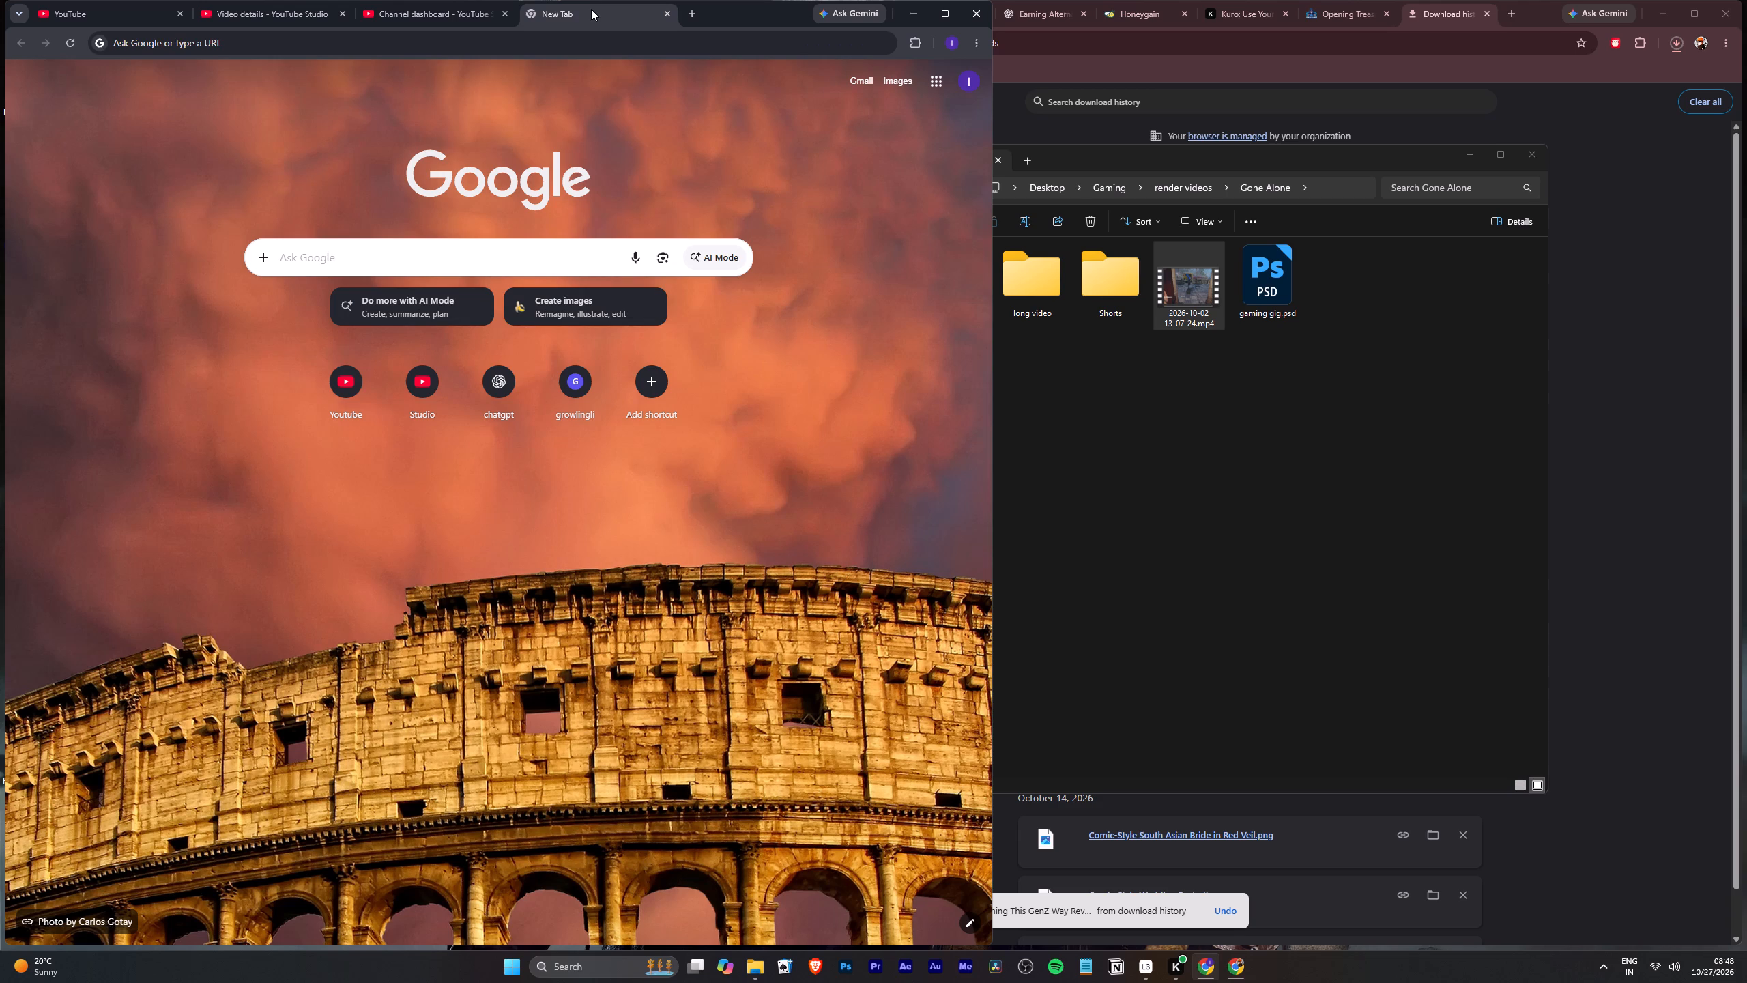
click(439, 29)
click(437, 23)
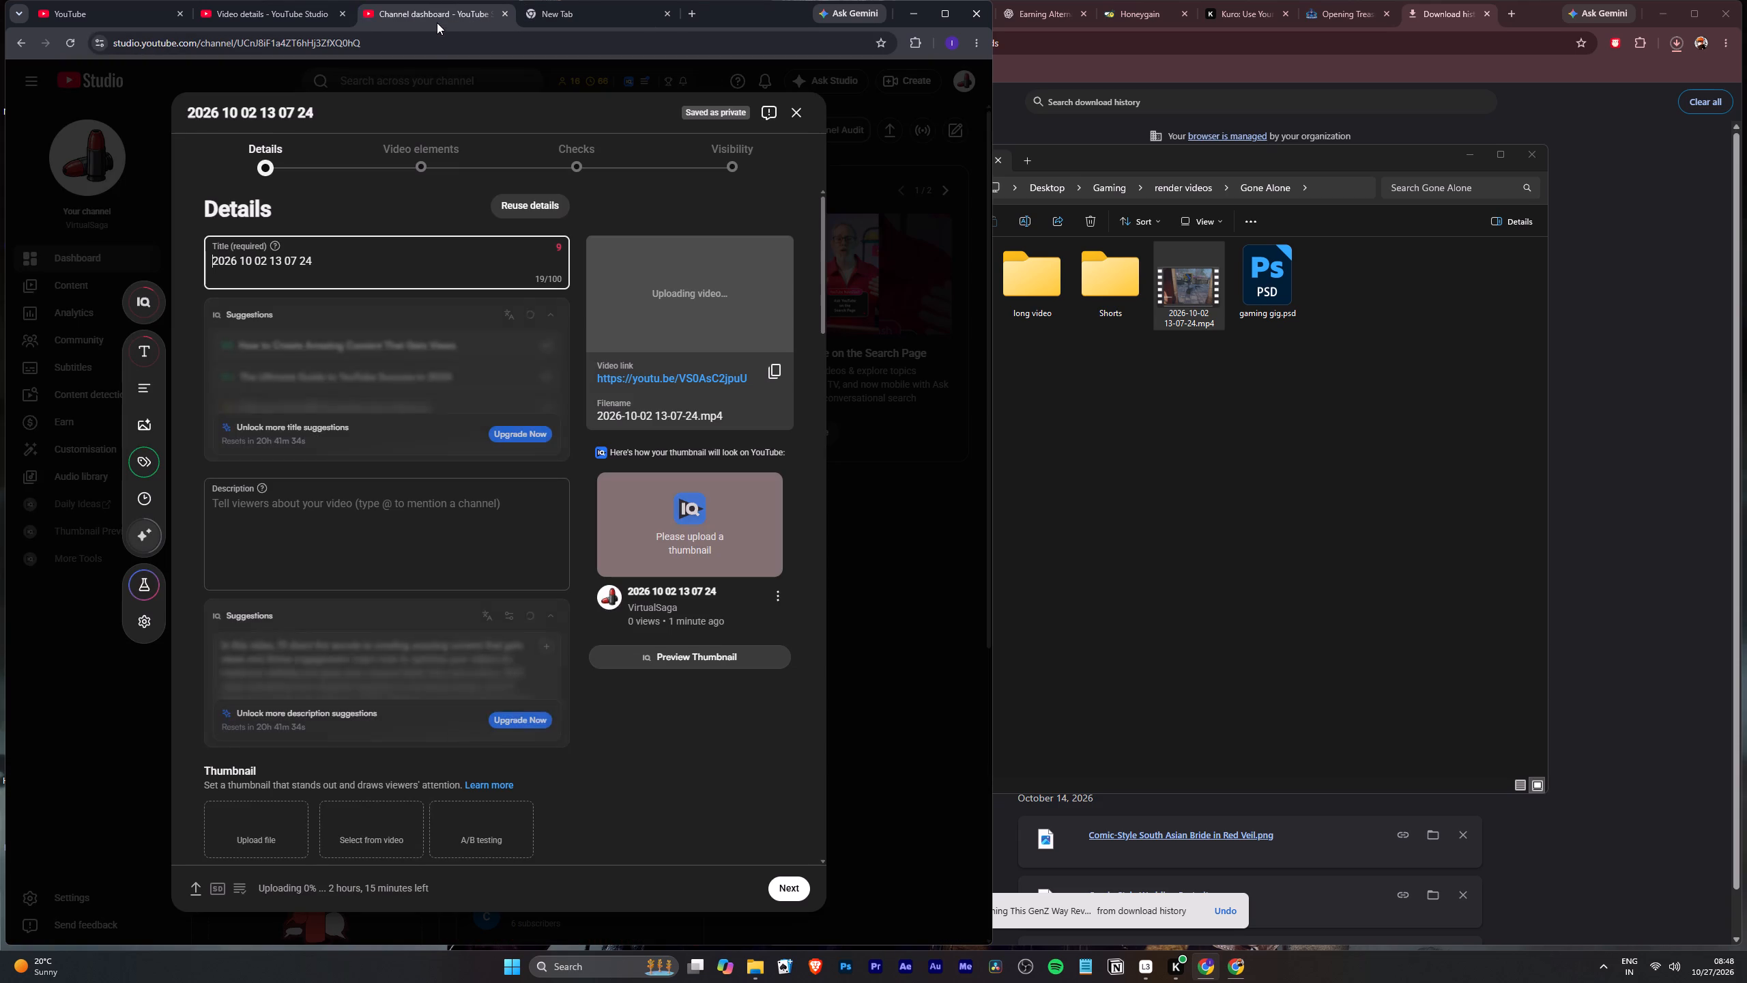
Copy the Part -1 video's title into the new upload and change it to end with "Part -2".
click(261, 27)
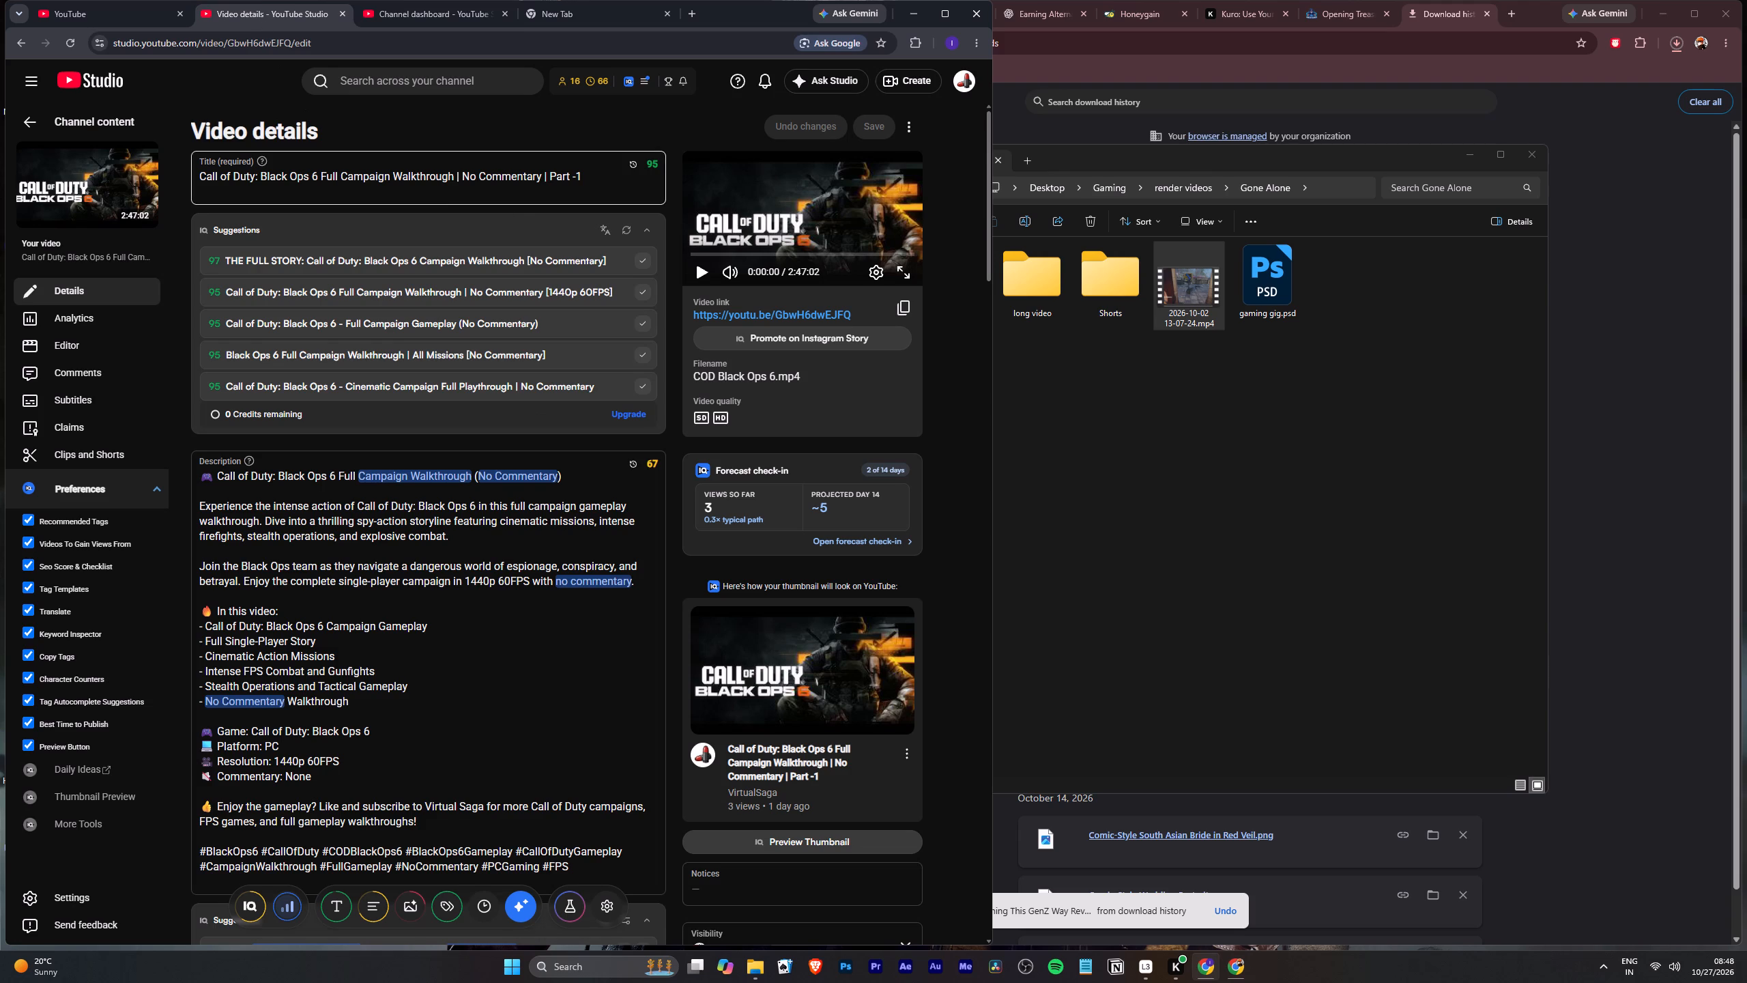
drag(588, 171, 195, 166)
key(ctrl+c)
click(390, 10)
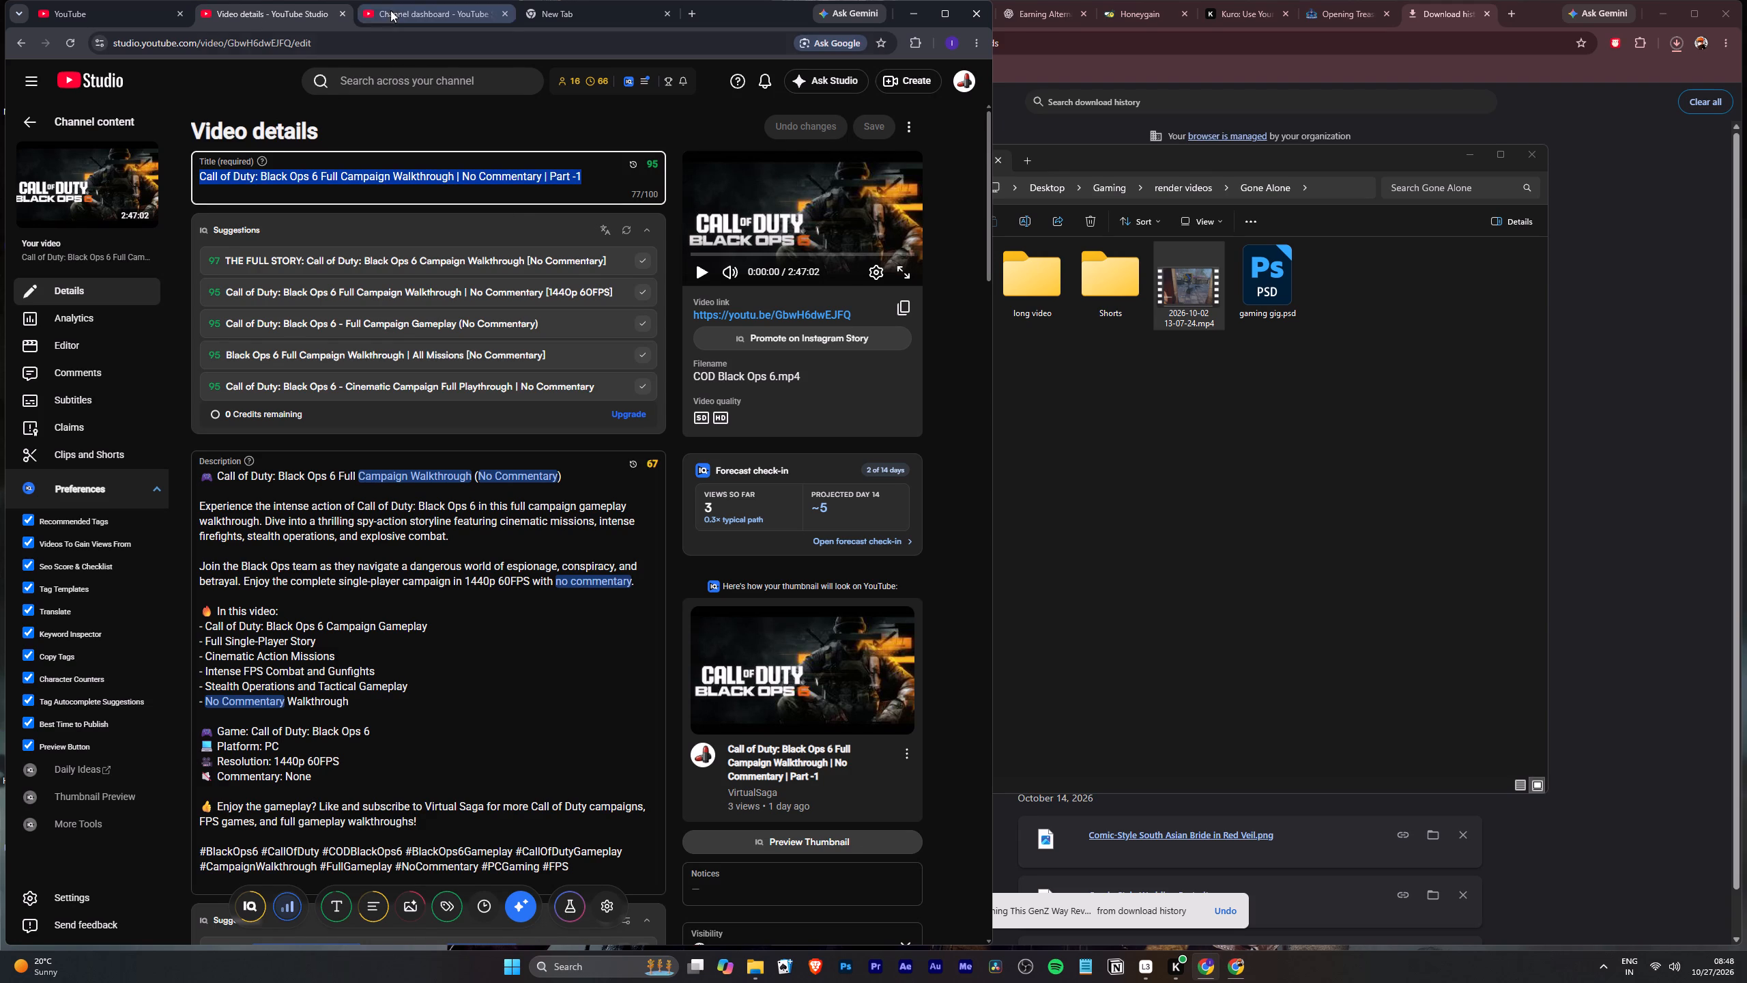
drag(364, 251, 222, 251)
click(314, 251)
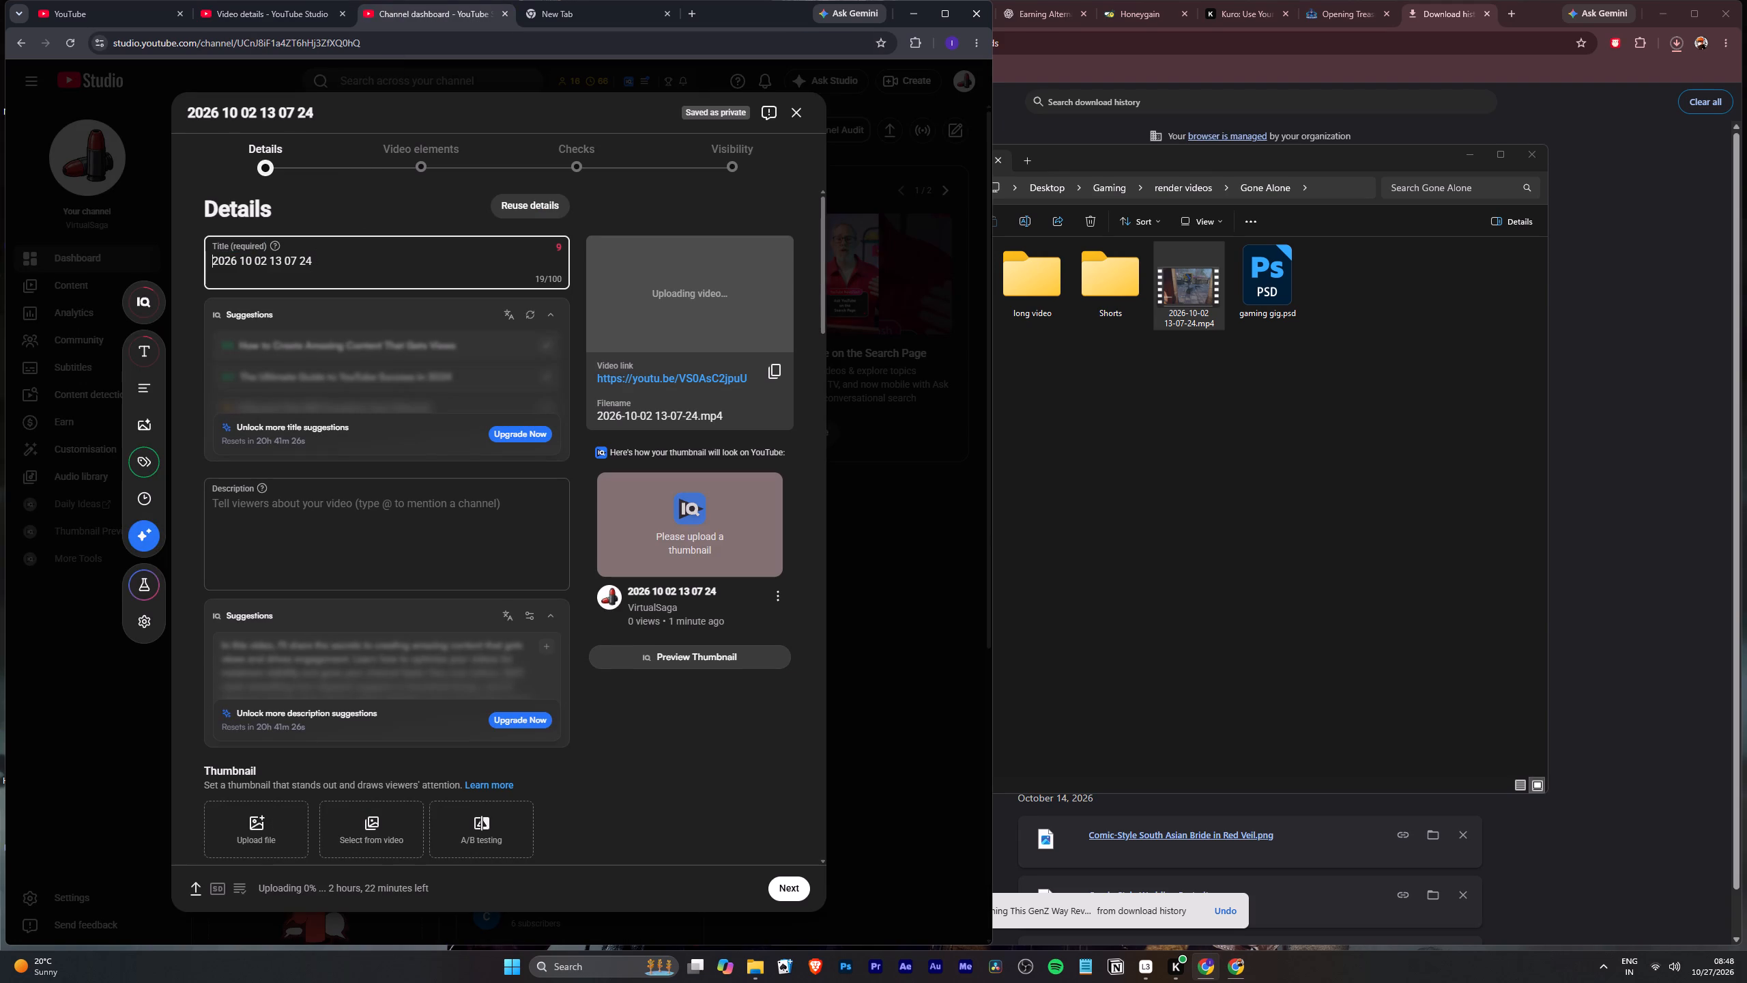
drag(313, 257, 192, 260)
key(ctrl+v)
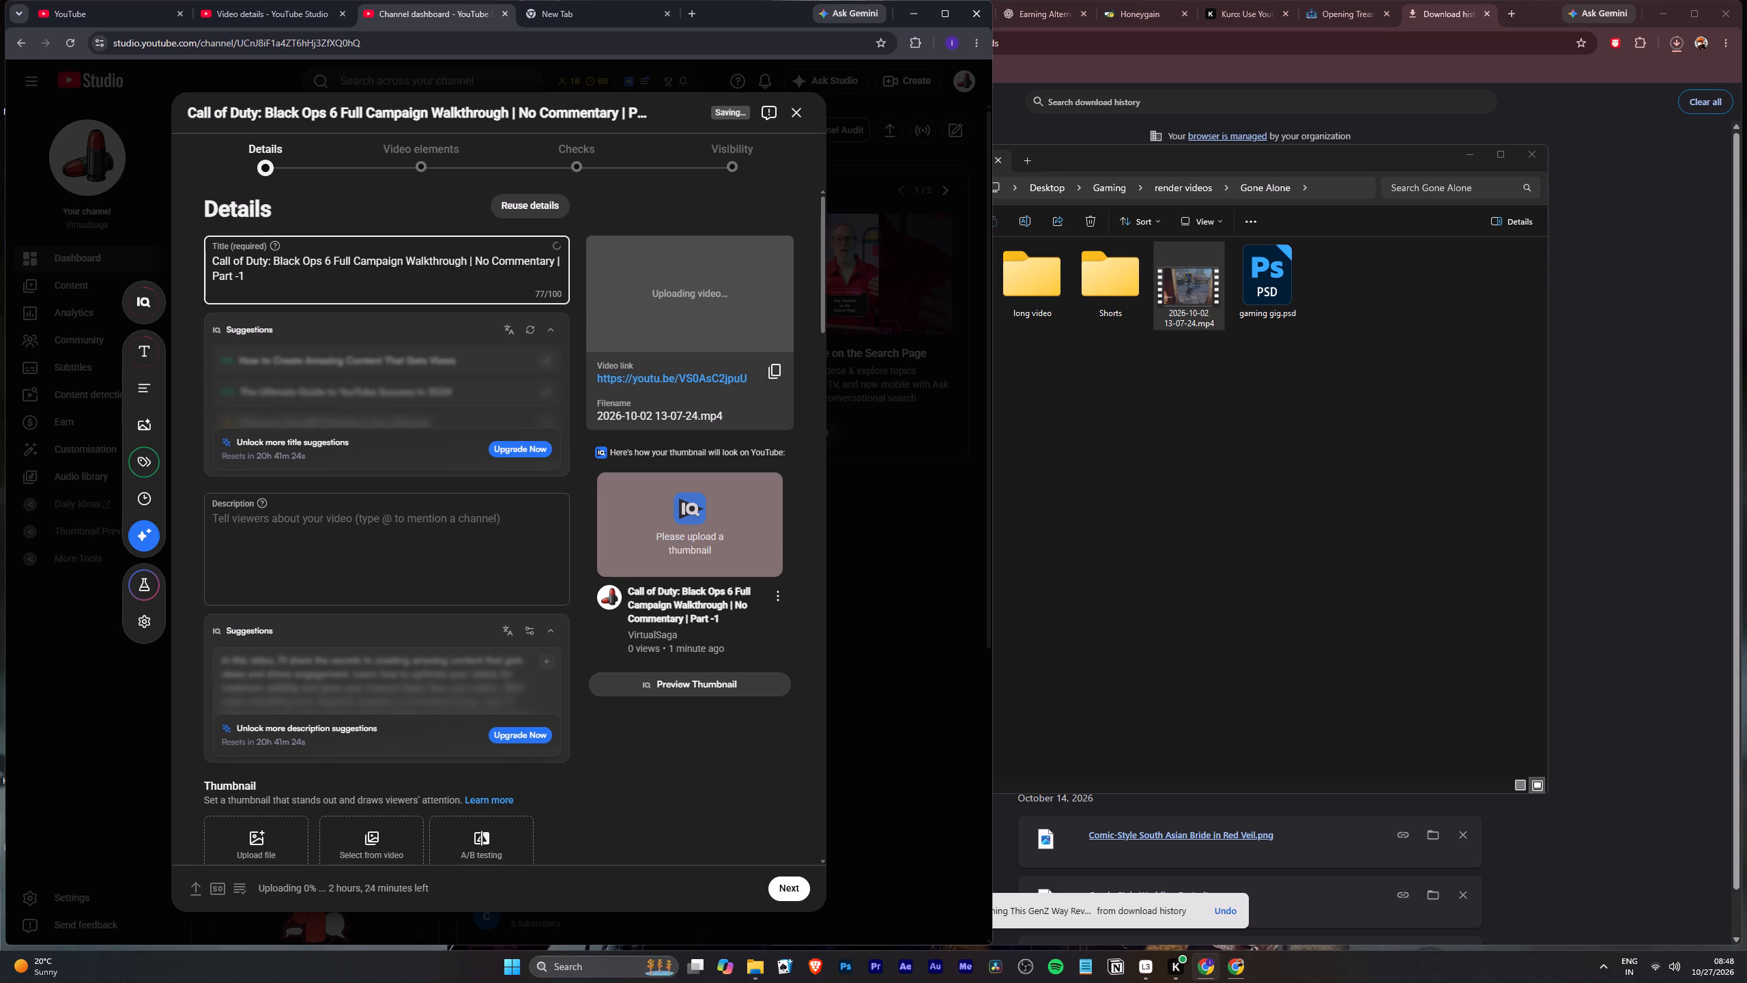
key(BackSpace)
key(2)
Copy the full description of the Part -1 video, including its hashtags, into the new upload's description.
scroll(304, 429, down, 1)
click(248, 24)
scroll(278, 431, down, 2)
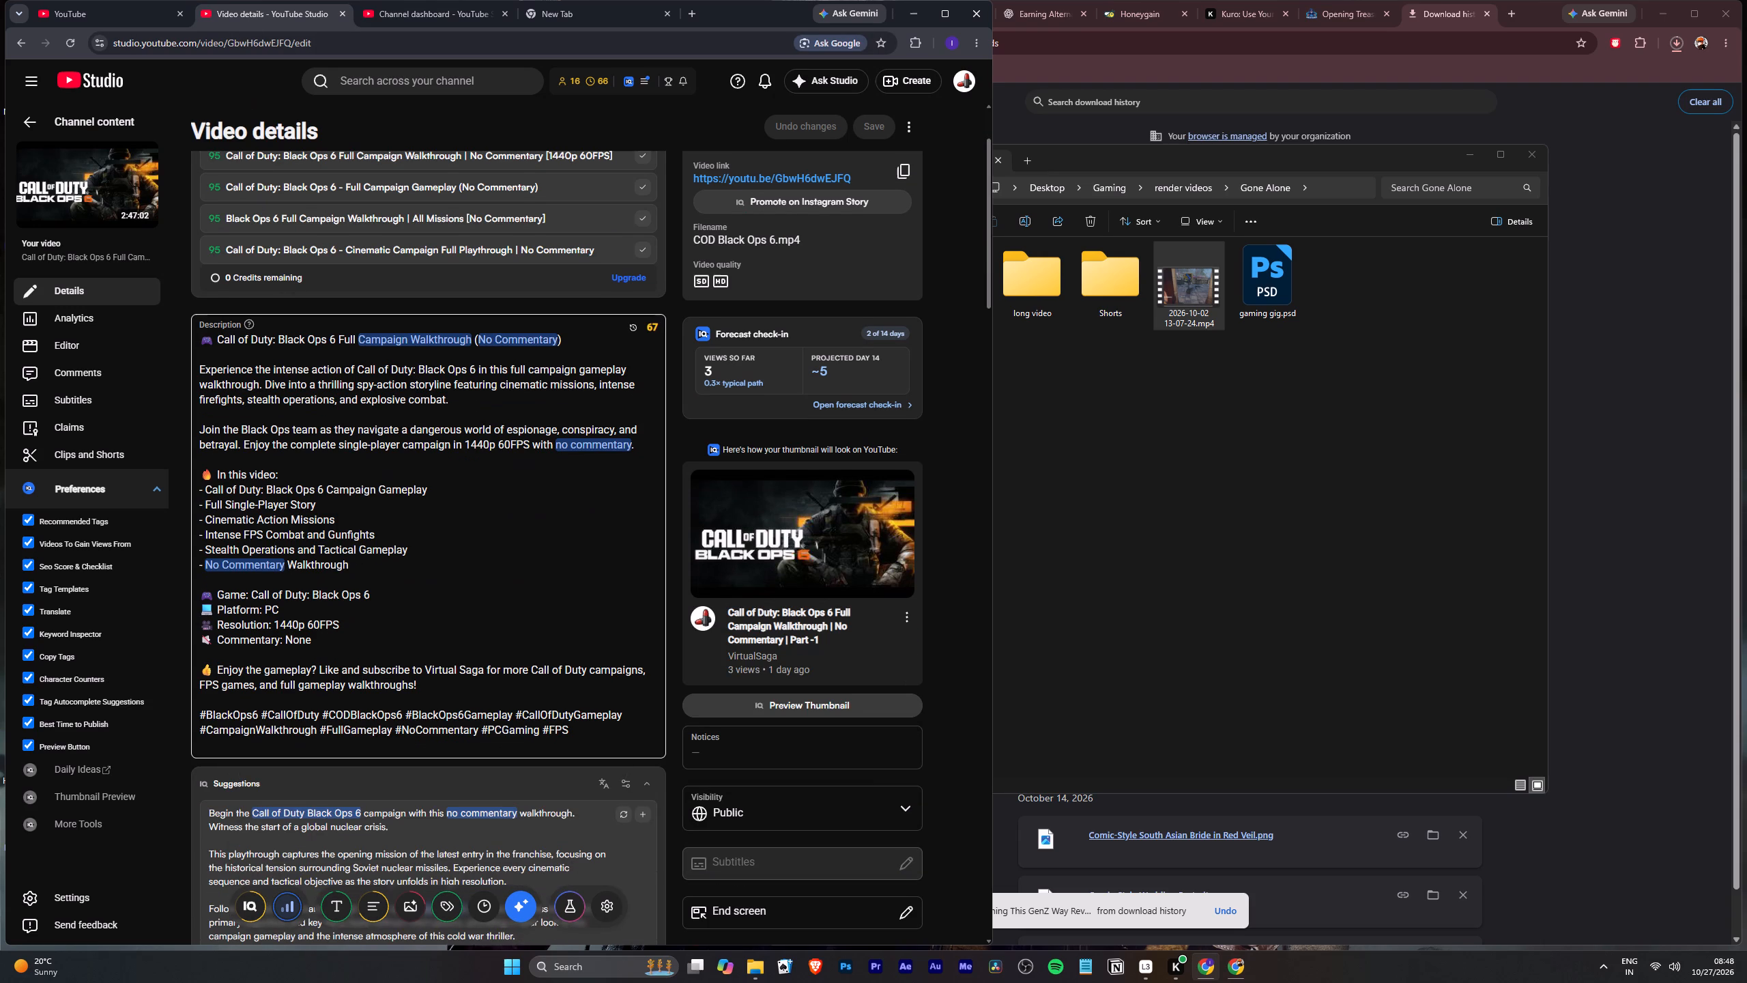
drag(579, 731, 201, 345)
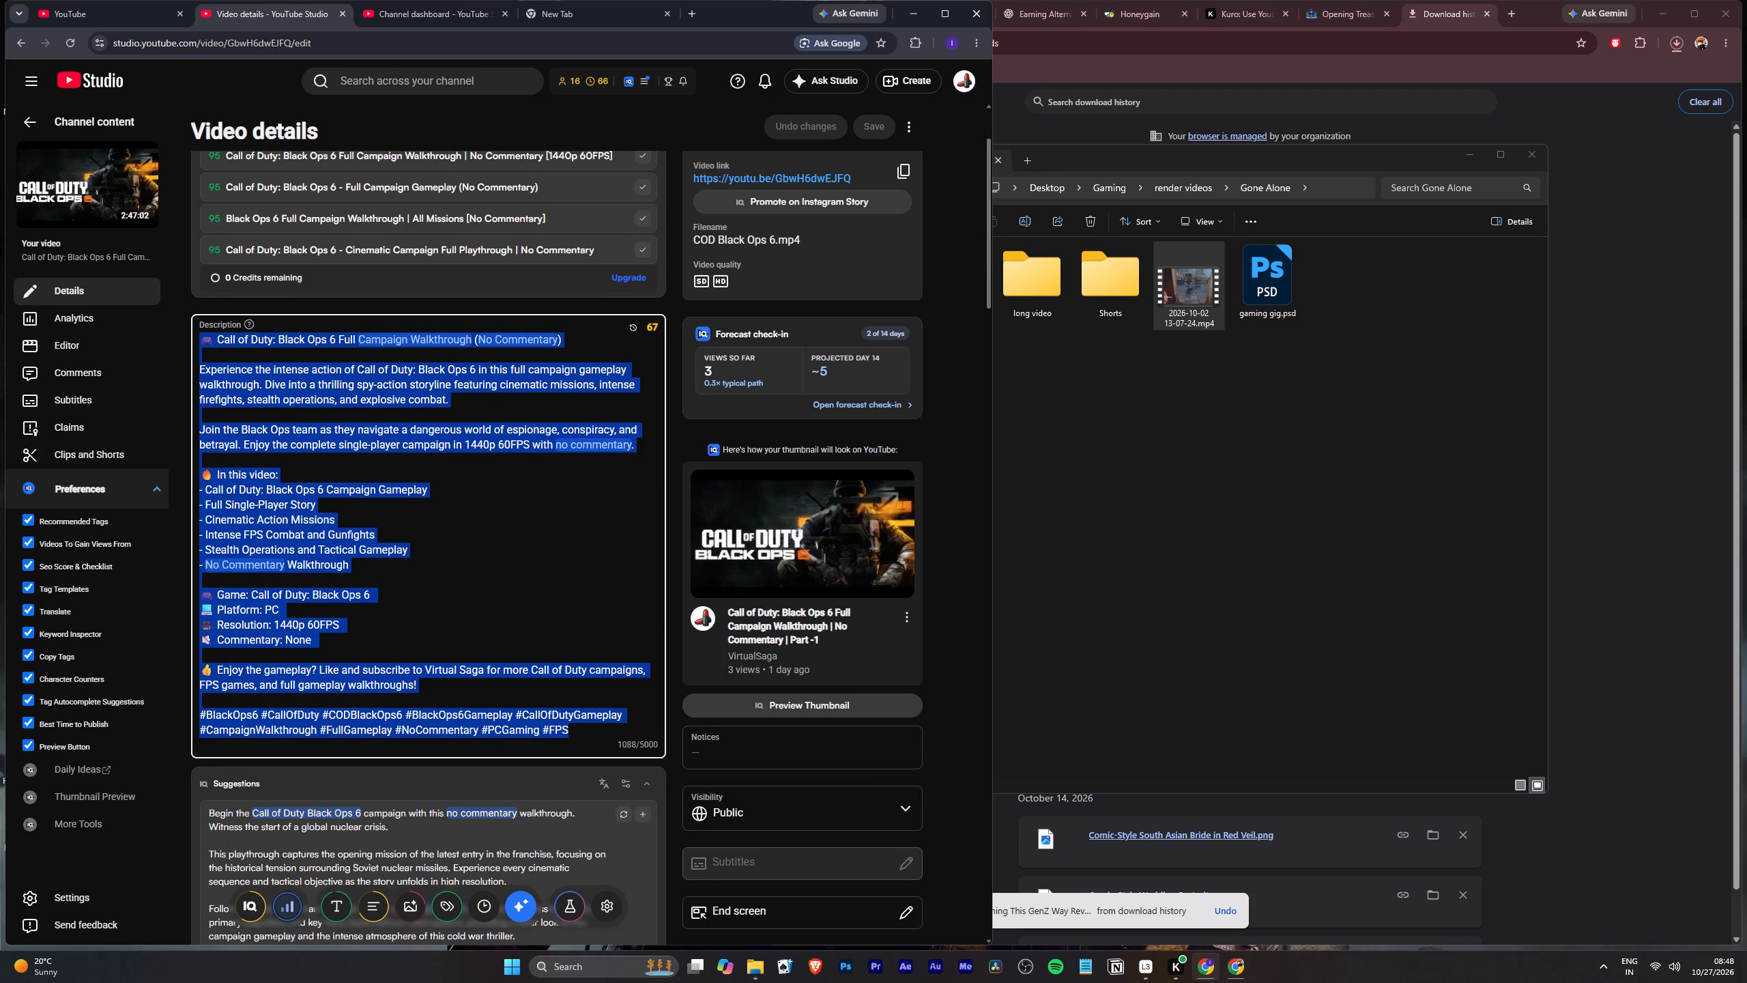
key(ctrl+c)
click(426, 12)
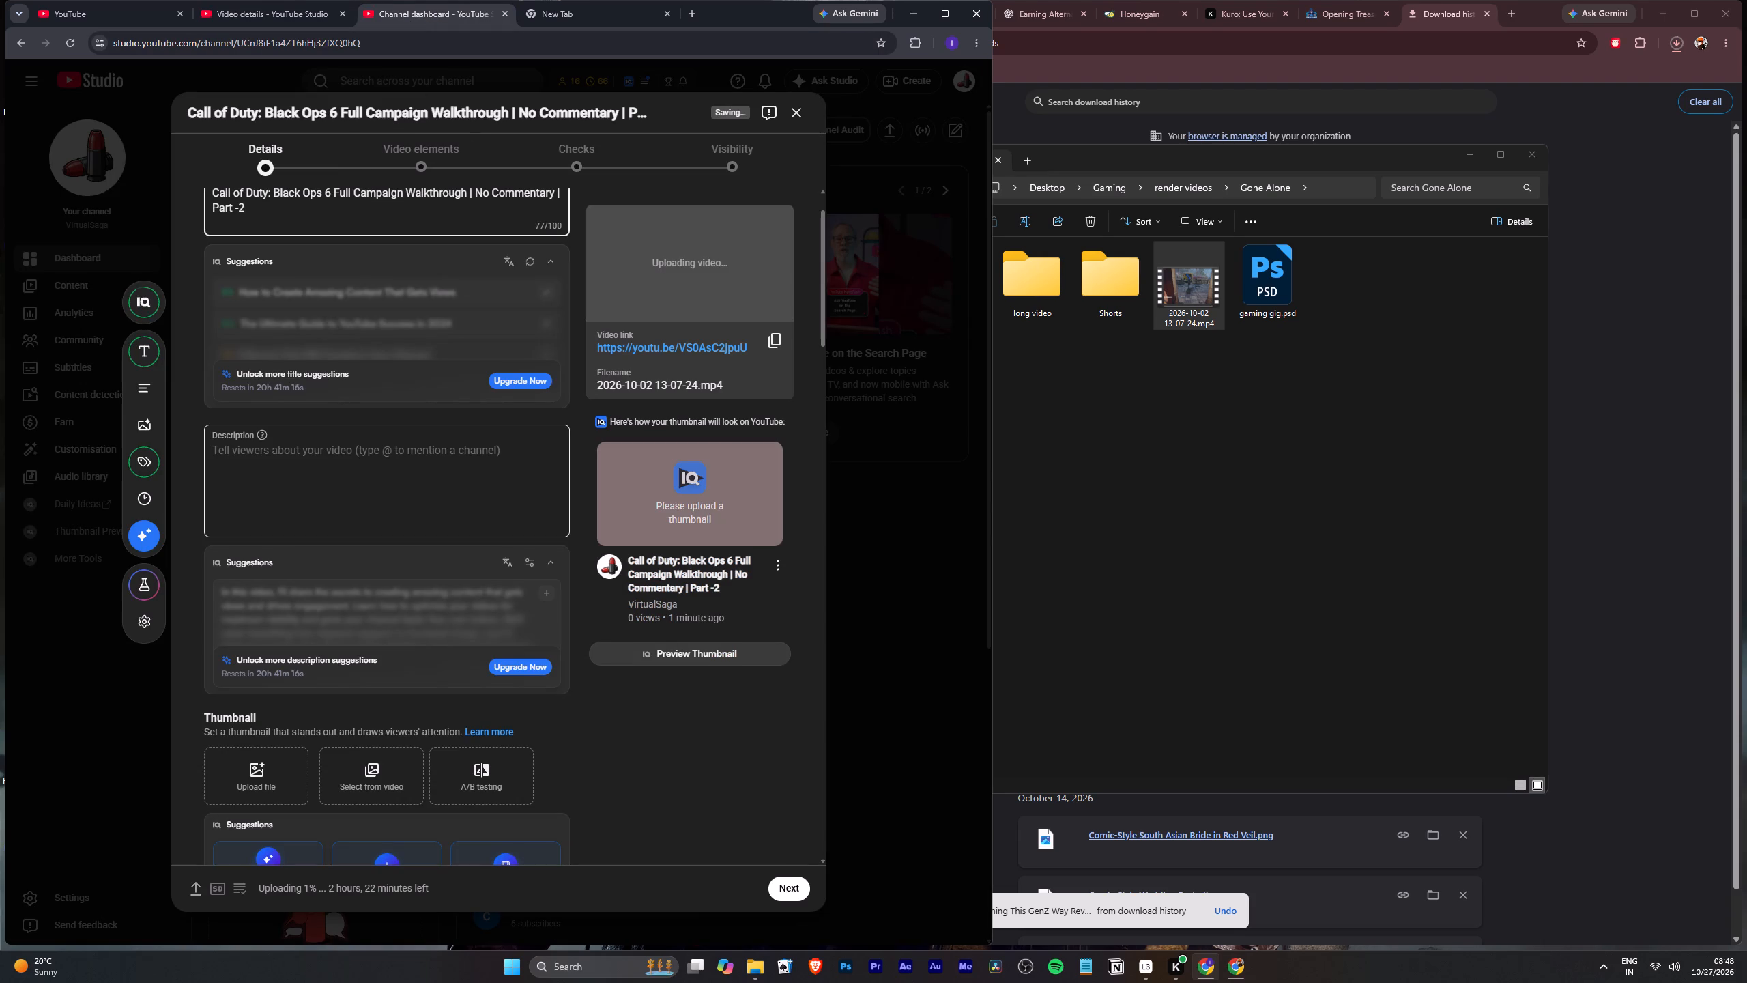
click(329, 473)
key(ctrl+v)
scroll(348, 470, down, 4)
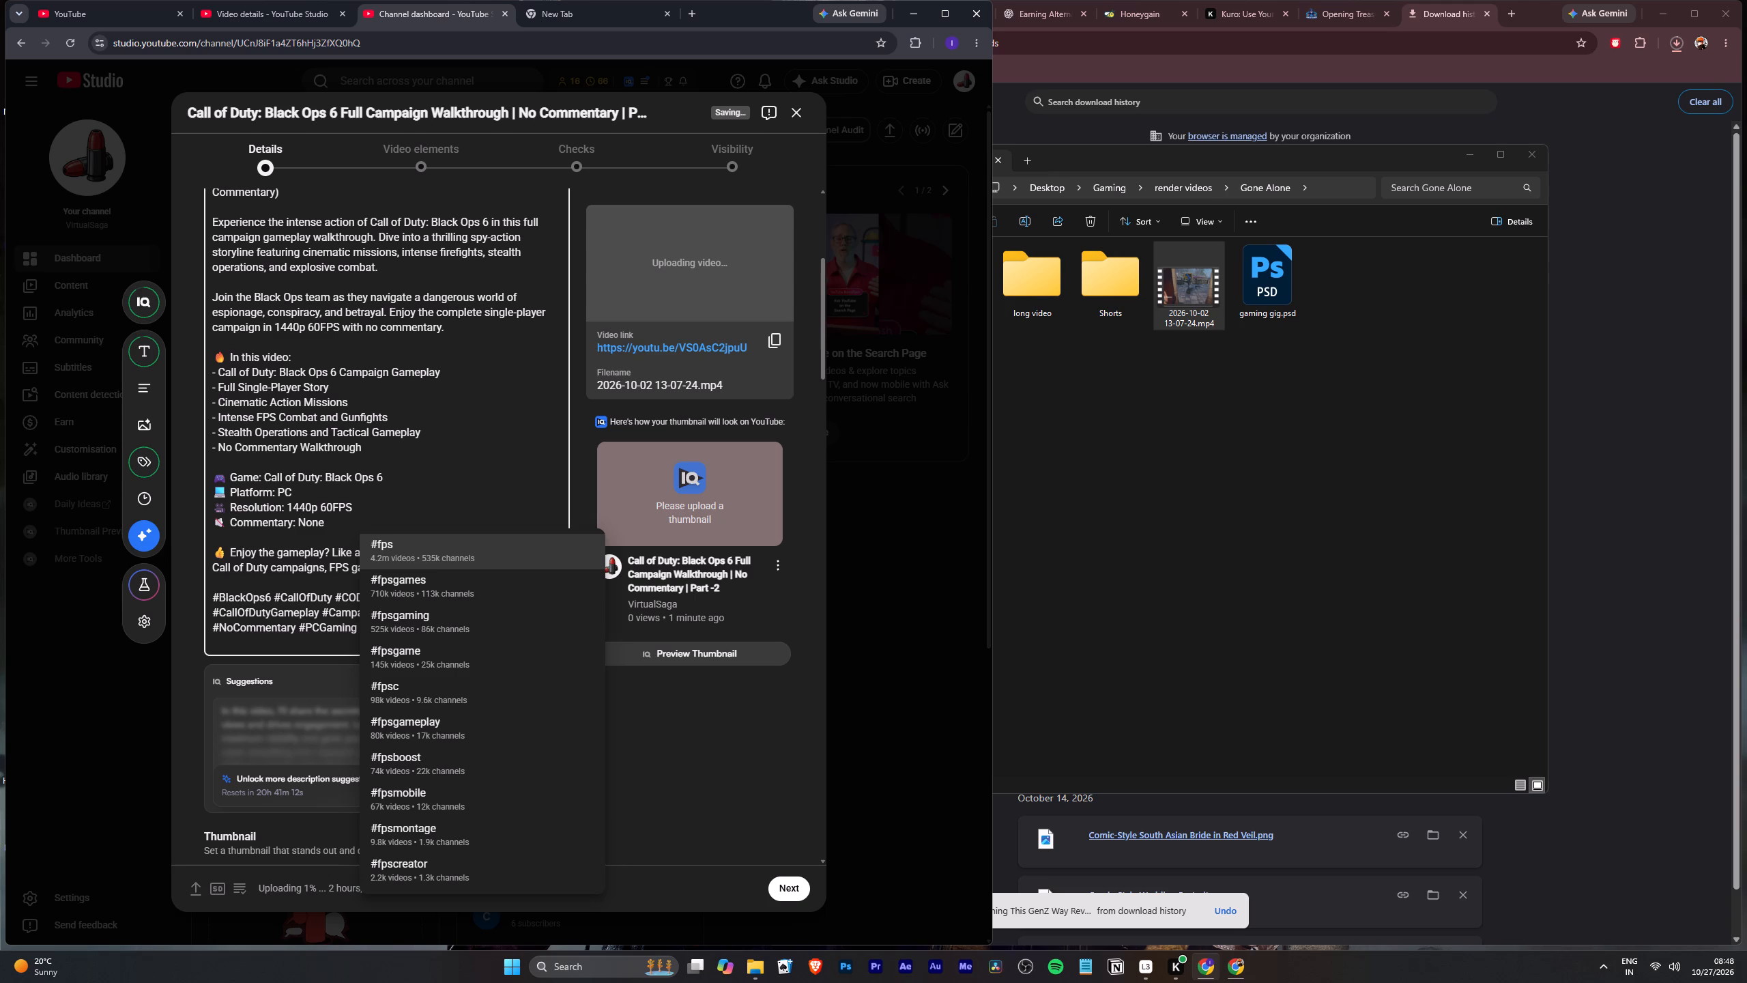
click(450, 427)
Replace the pasted description hashtags with the suggested #callofduty, #codblackops6, #blackops6gameplay and #callofdutygameplay.
scroll(274, 559, down, 5)
click(232, 263)
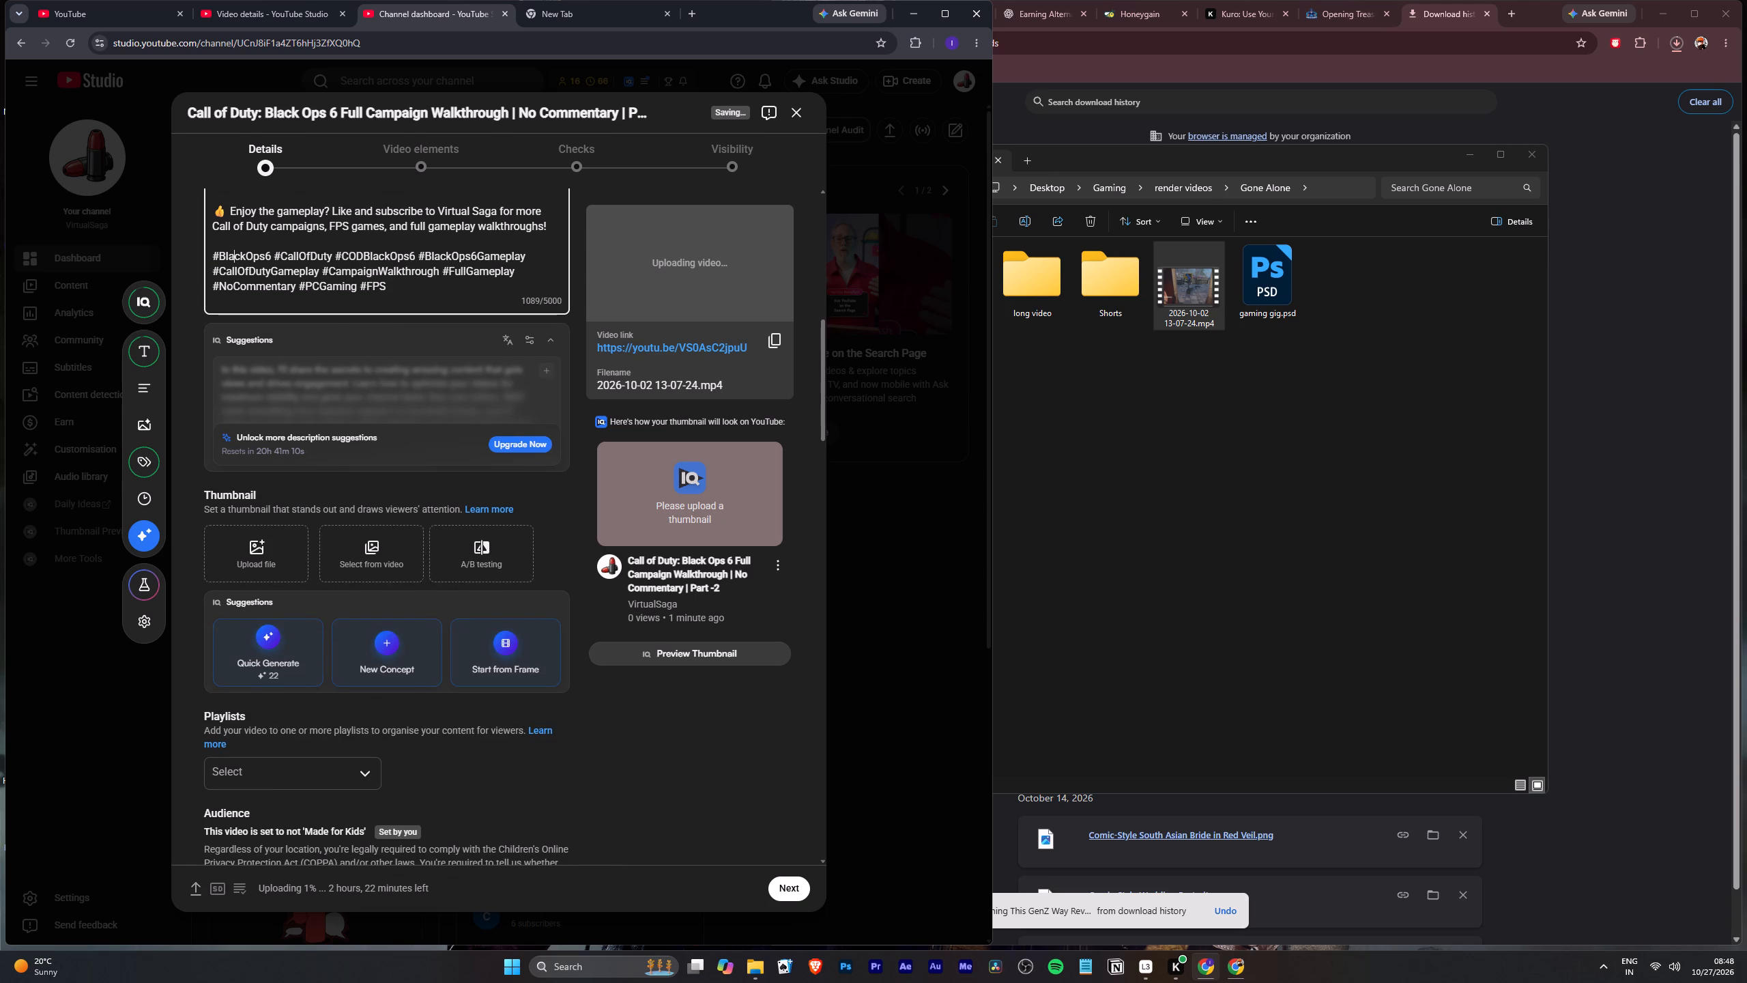
click(322, 256)
click(341, 279)
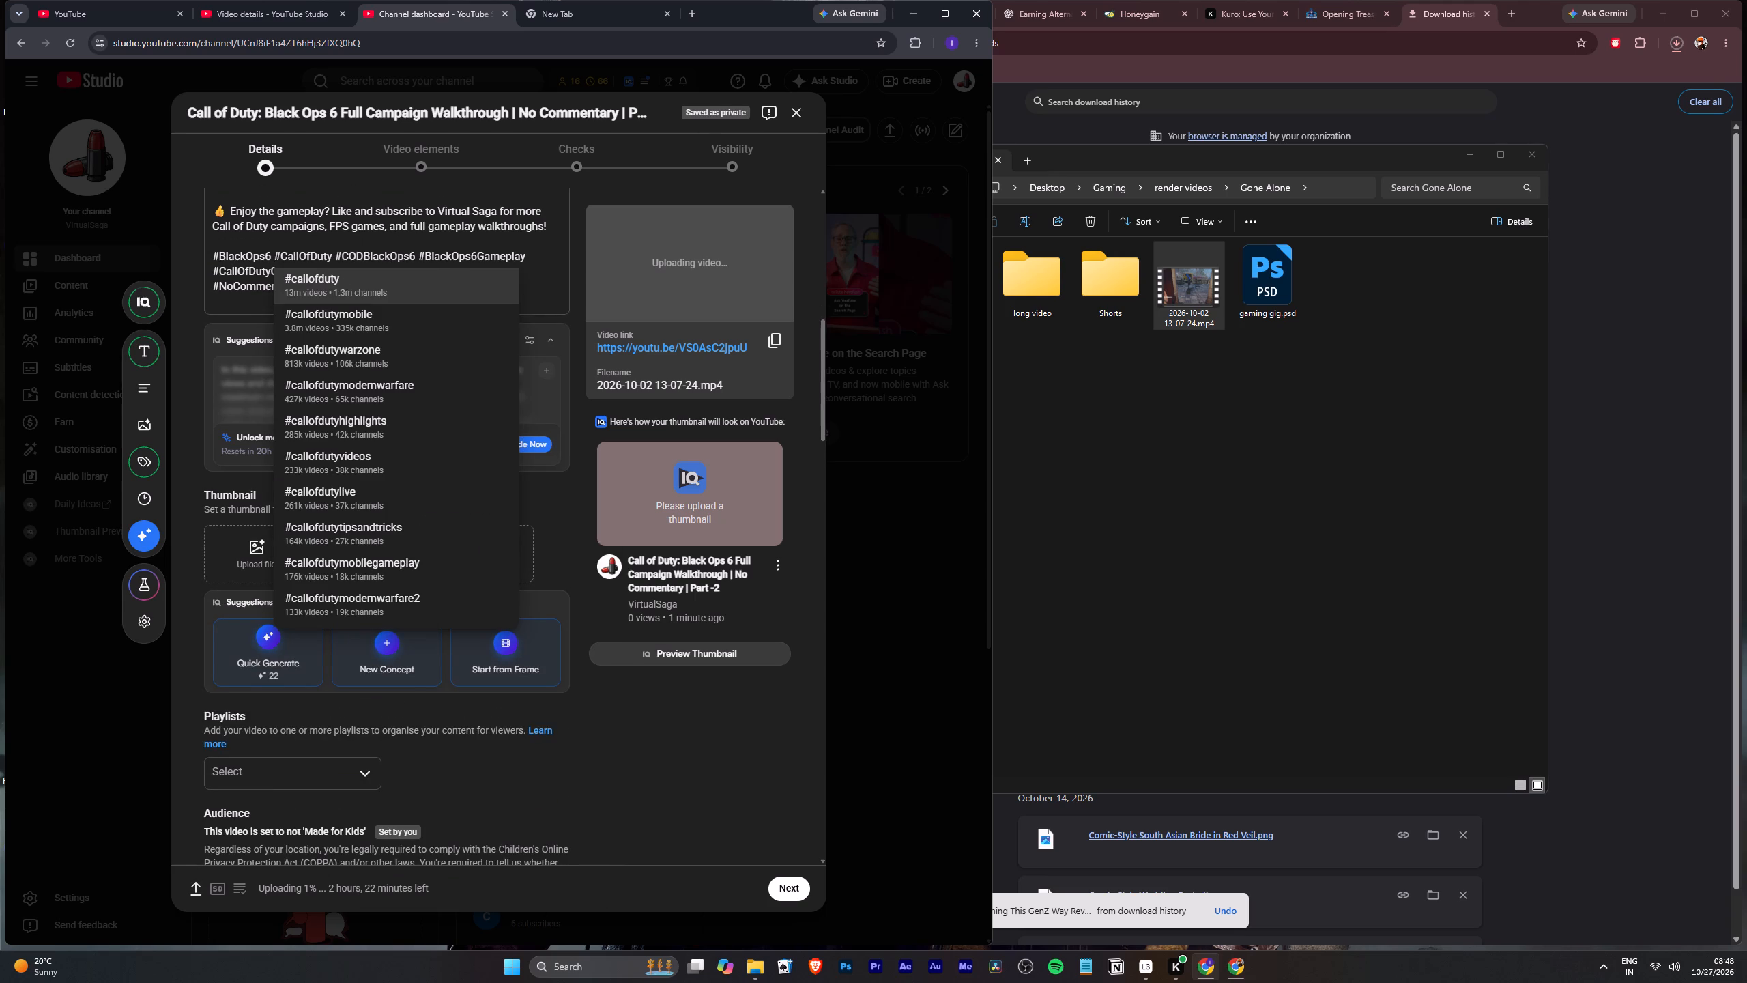
click(366, 253)
click(382, 286)
click(435, 249)
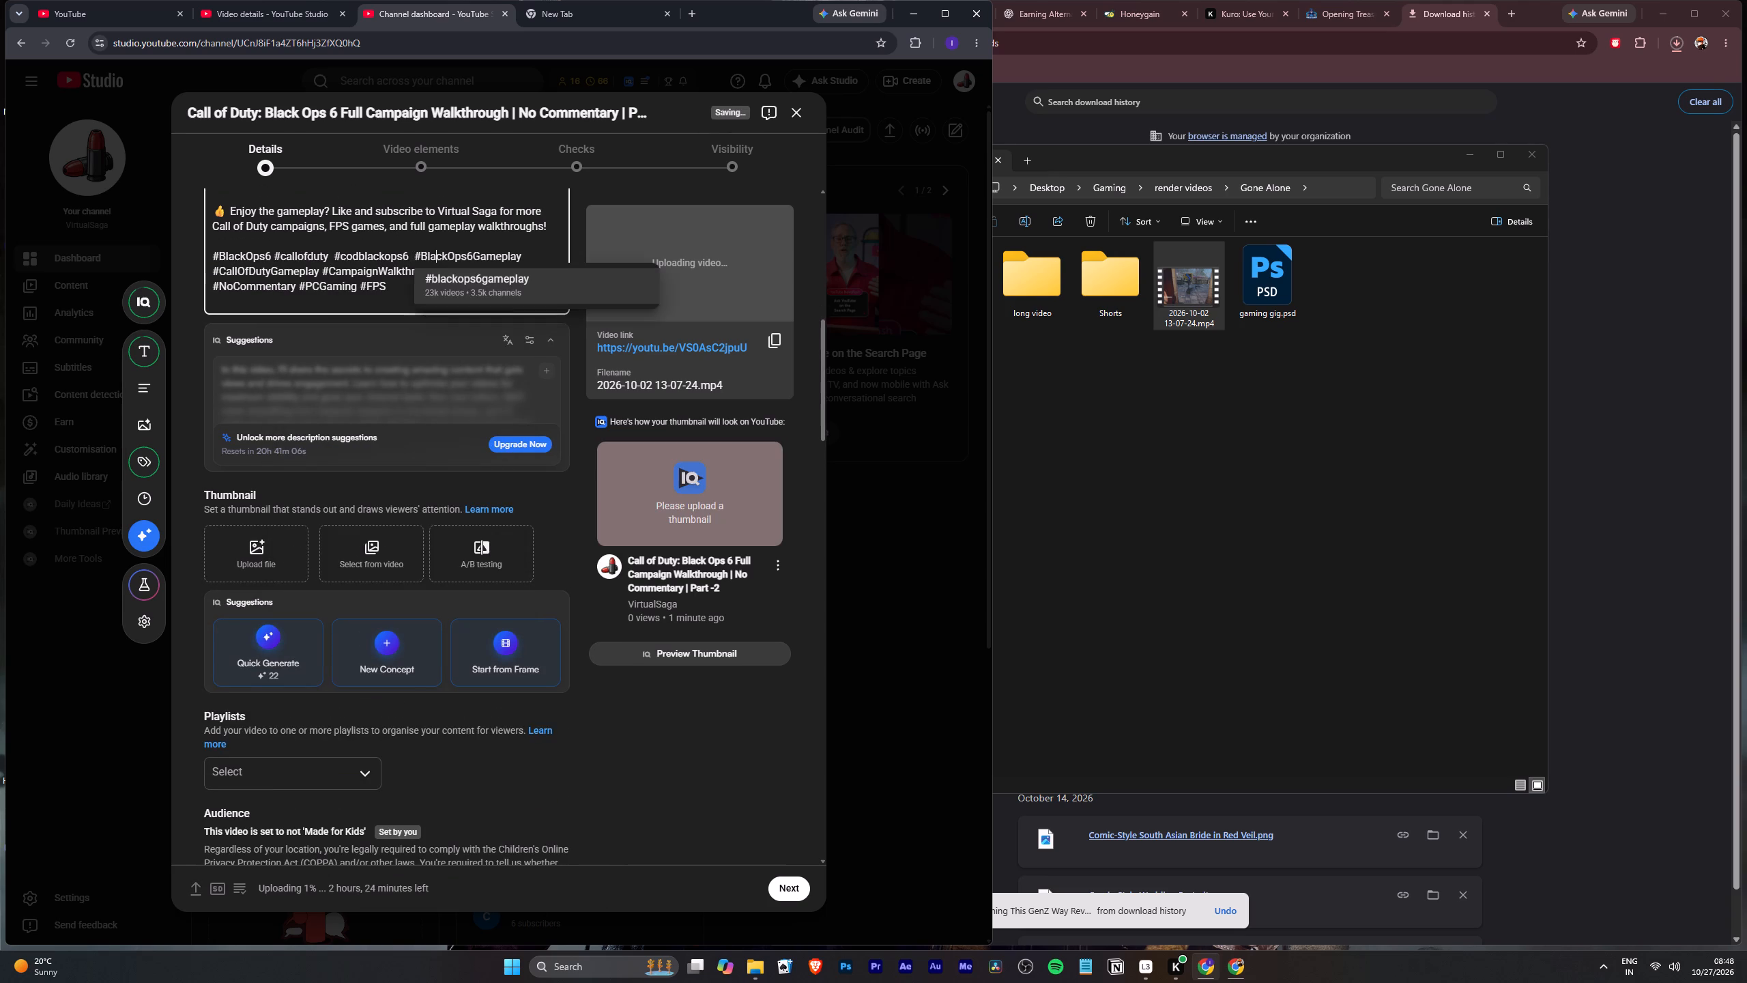
click(449, 279)
click(242, 272)
click(263, 296)
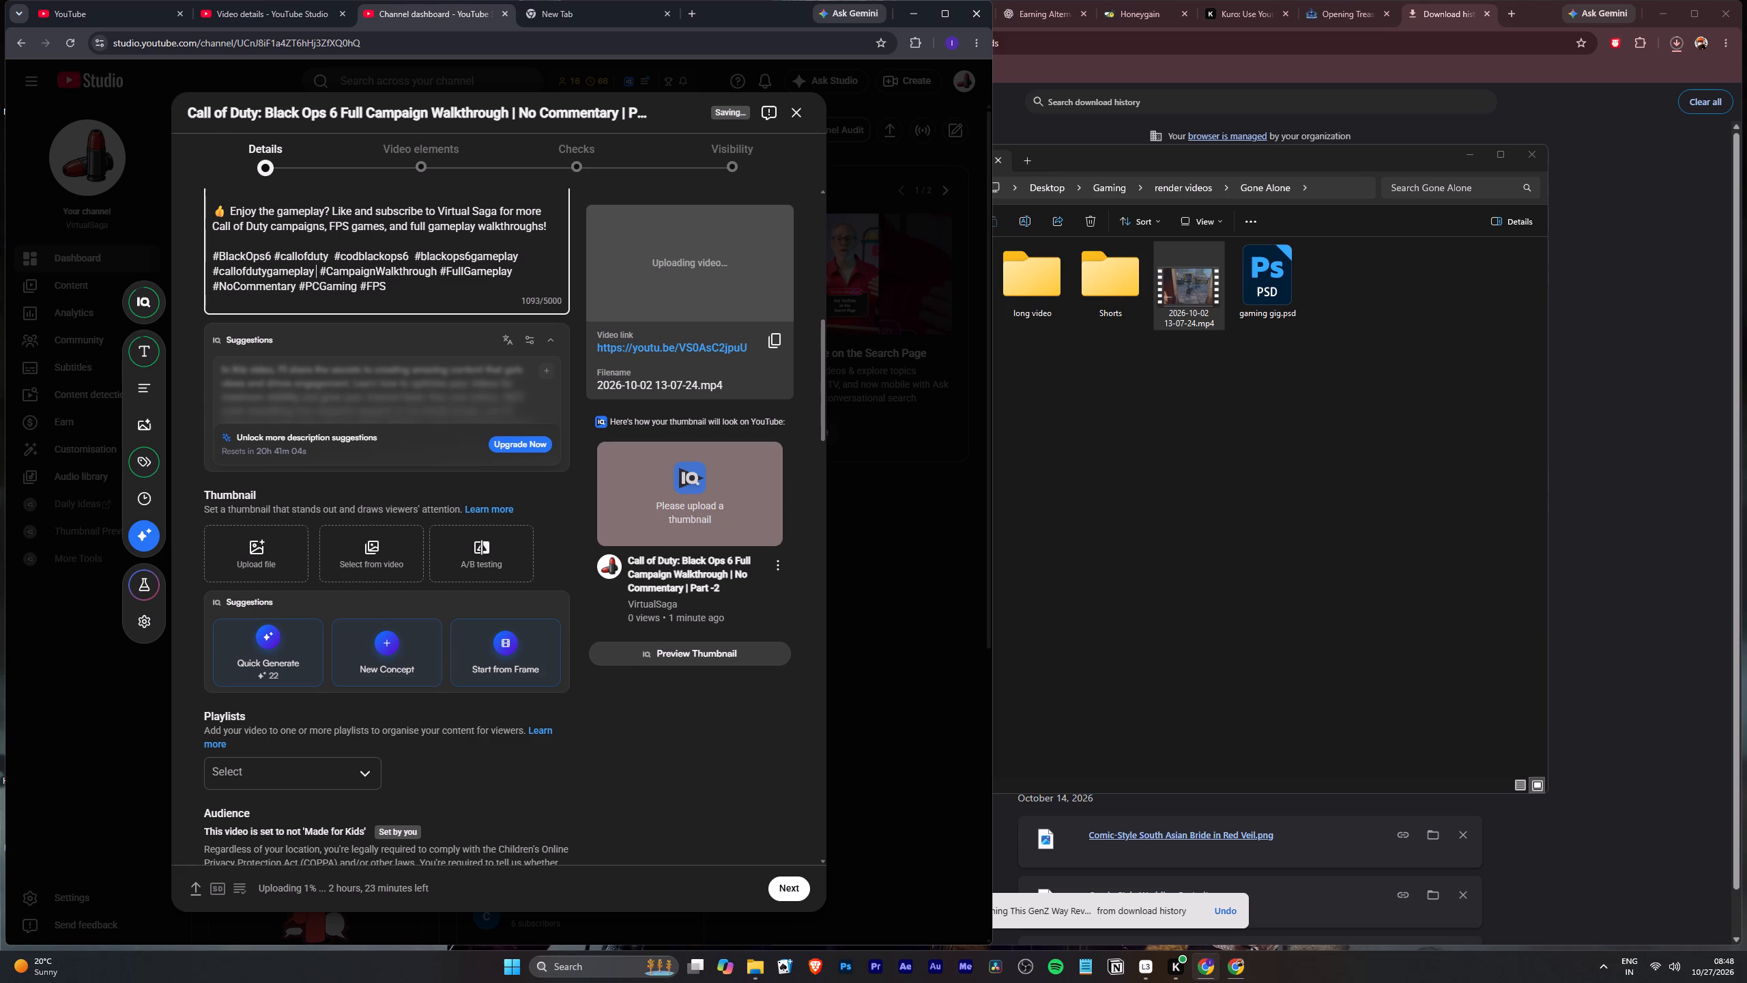
Replace the remaining description hashtags with the suggested #campaignwalkthrough, #fullgameplay, #nocommentary, #pcgaming and #fps.
click(333, 272)
click(362, 294)
click(460, 268)
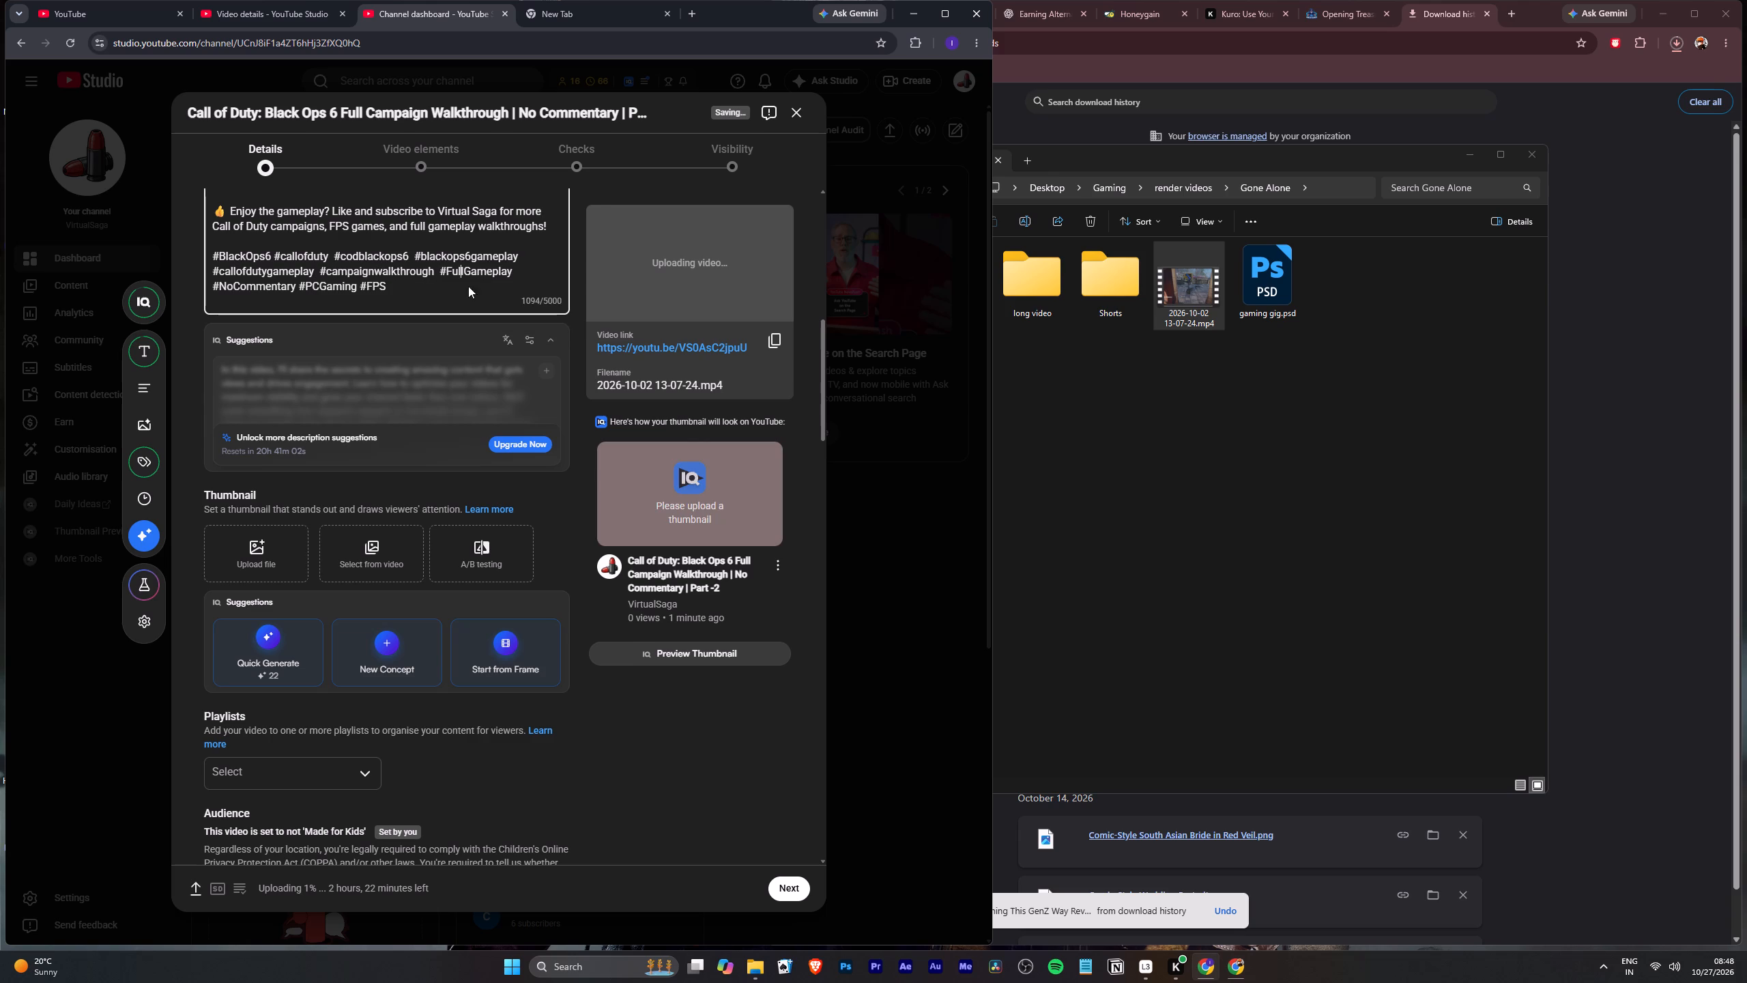
click(472, 294)
click(240, 286)
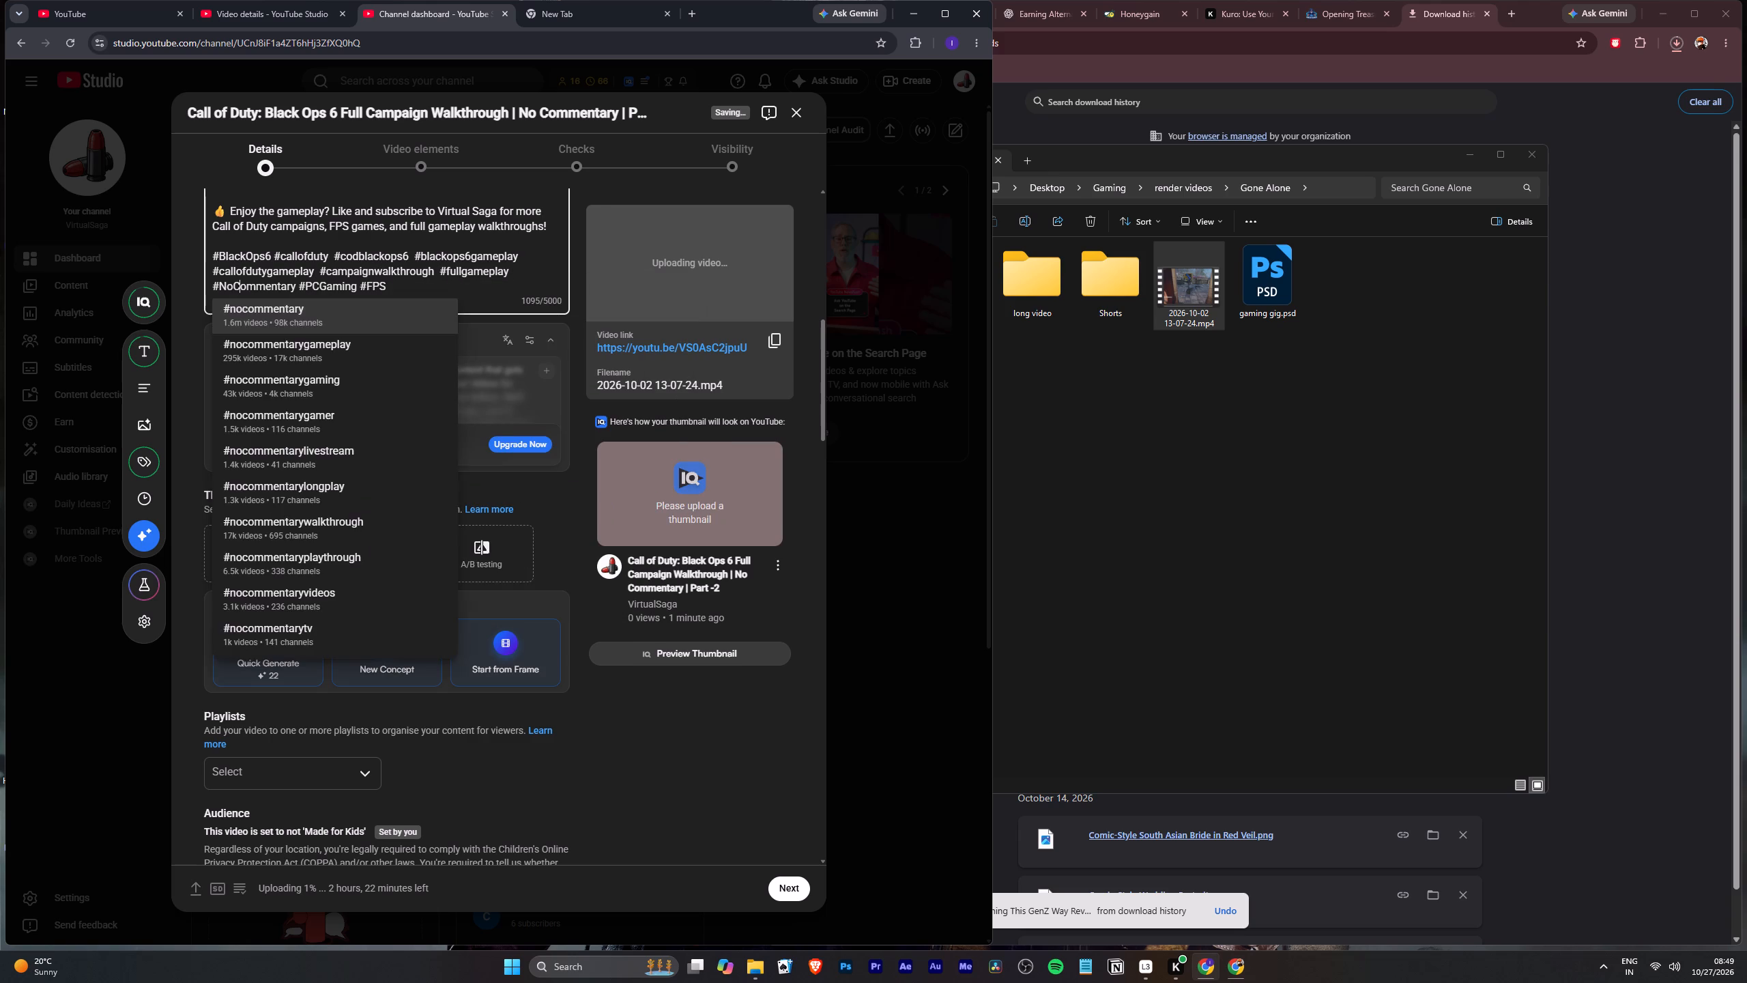
click(272, 307)
click(358, 289)
click(381, 316)
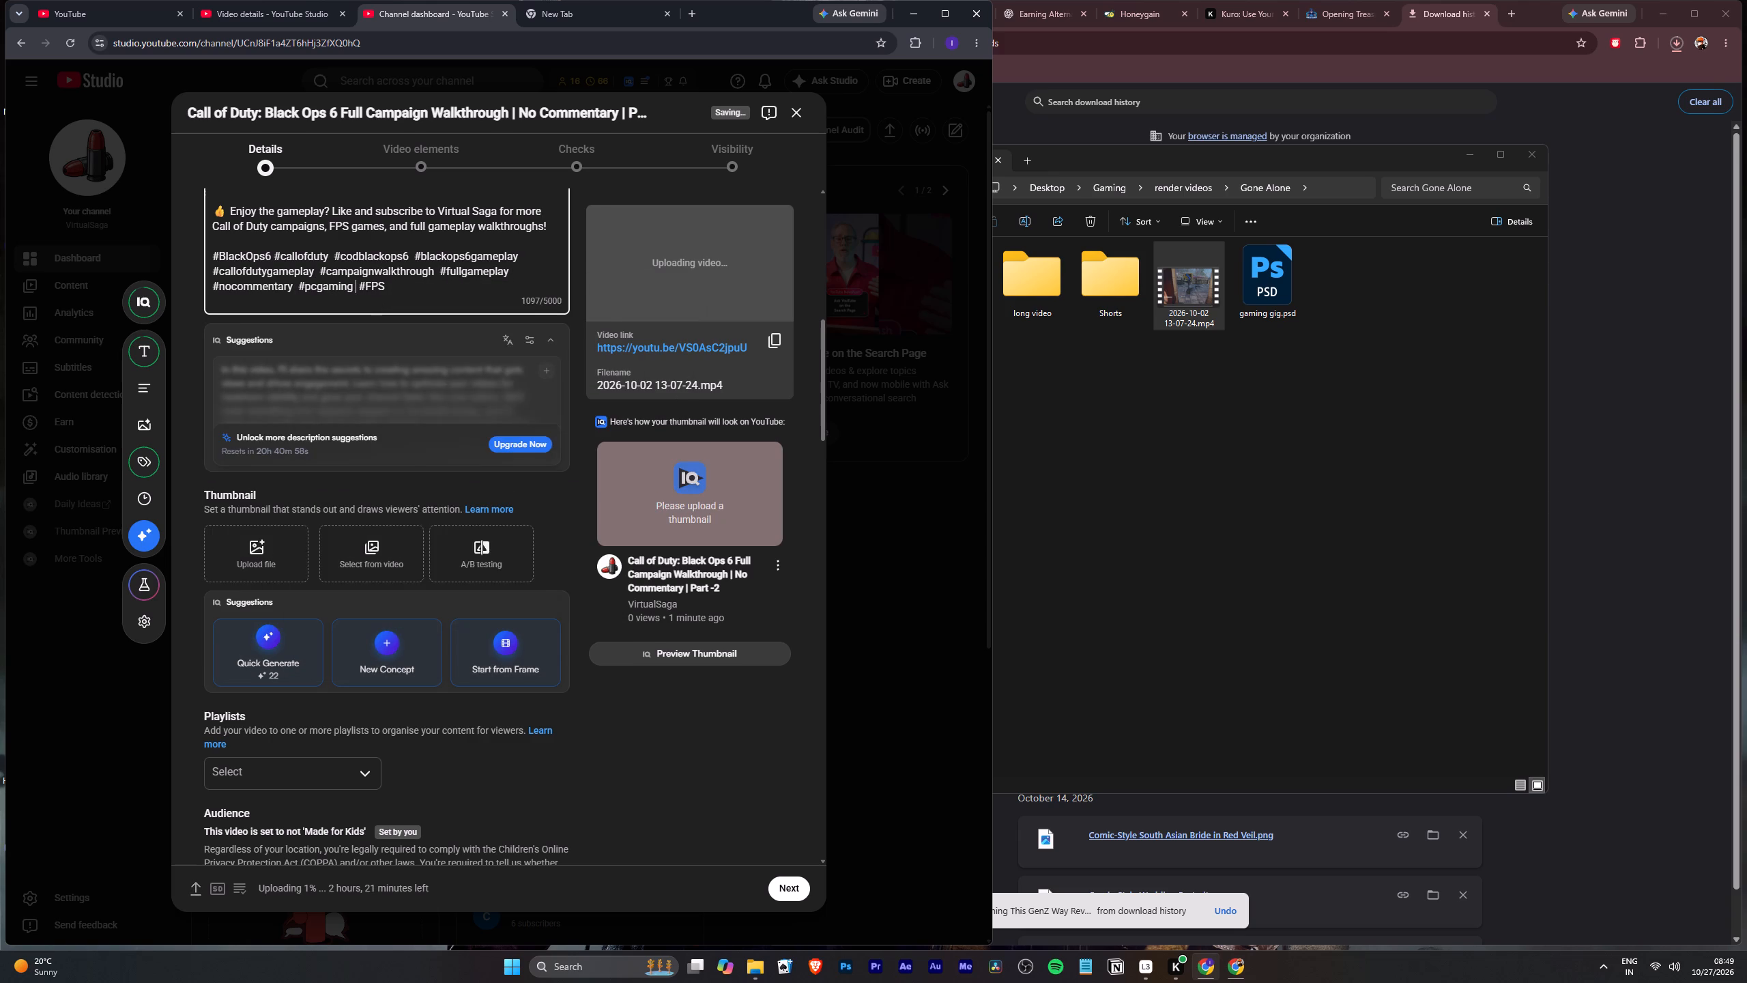
click(377, 293)
click(388, 309)
Upload the Call of Duty Black Ops 6 image from the Downloads folder as the video's thumbnail.
scroll(291, 345, down, 2)
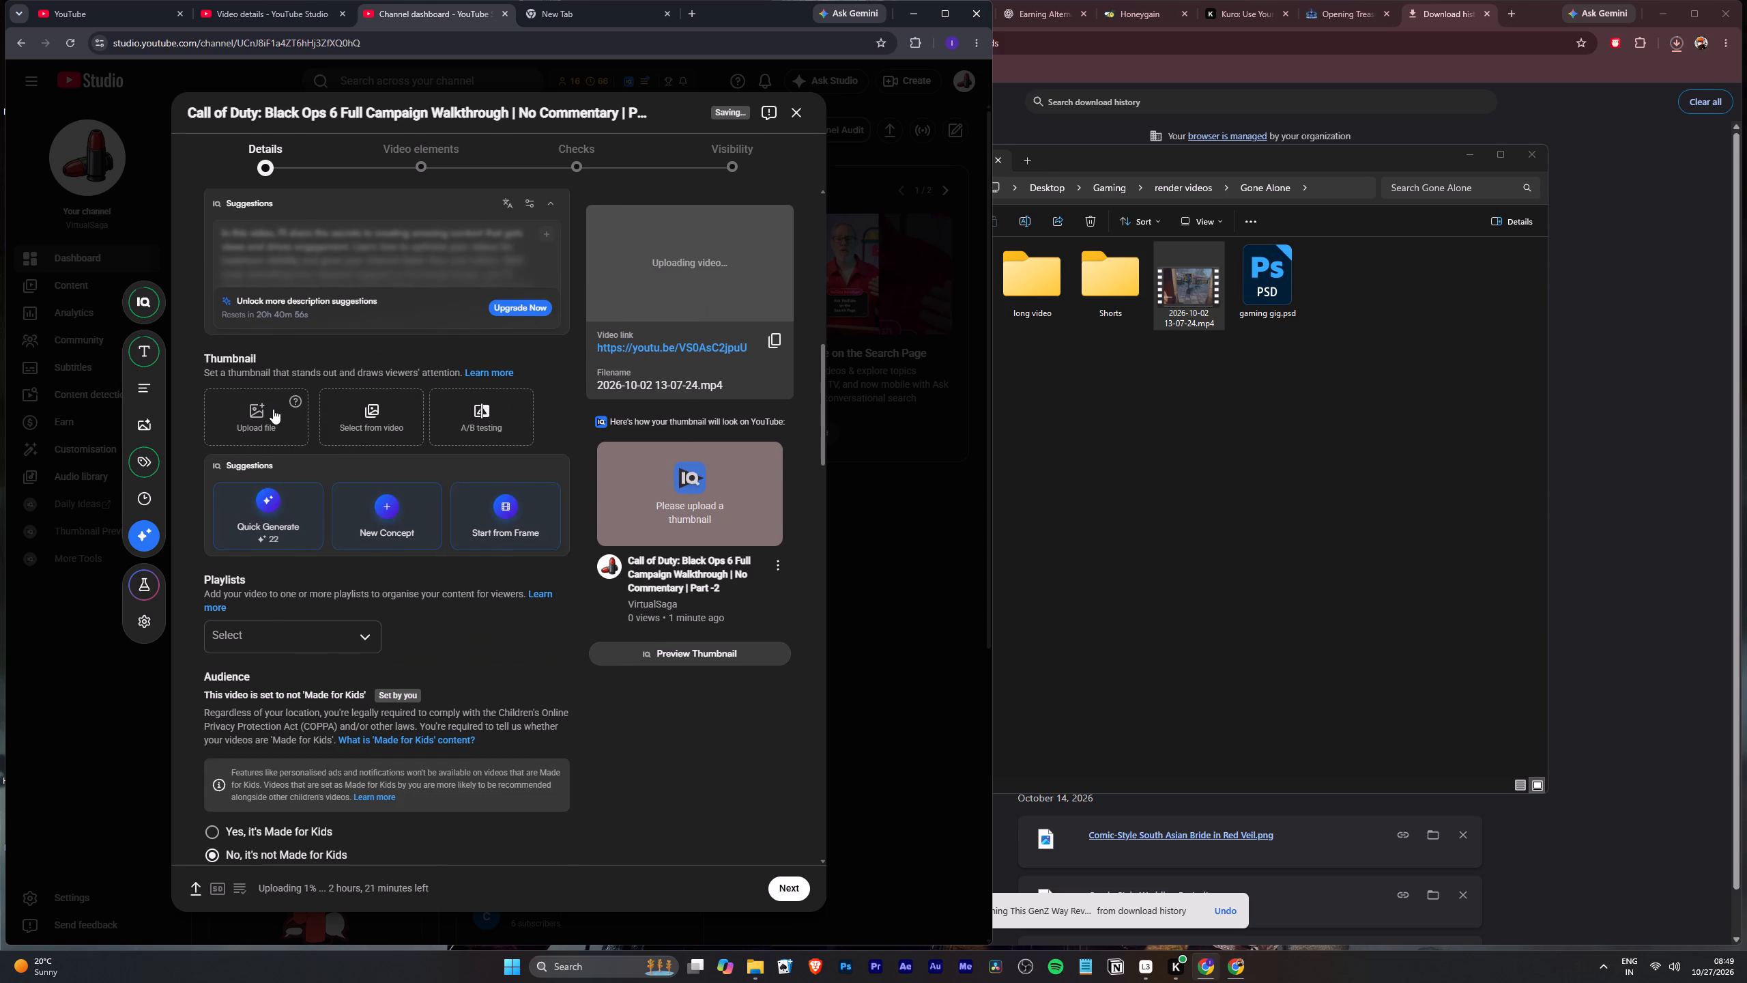
click(273, 409)
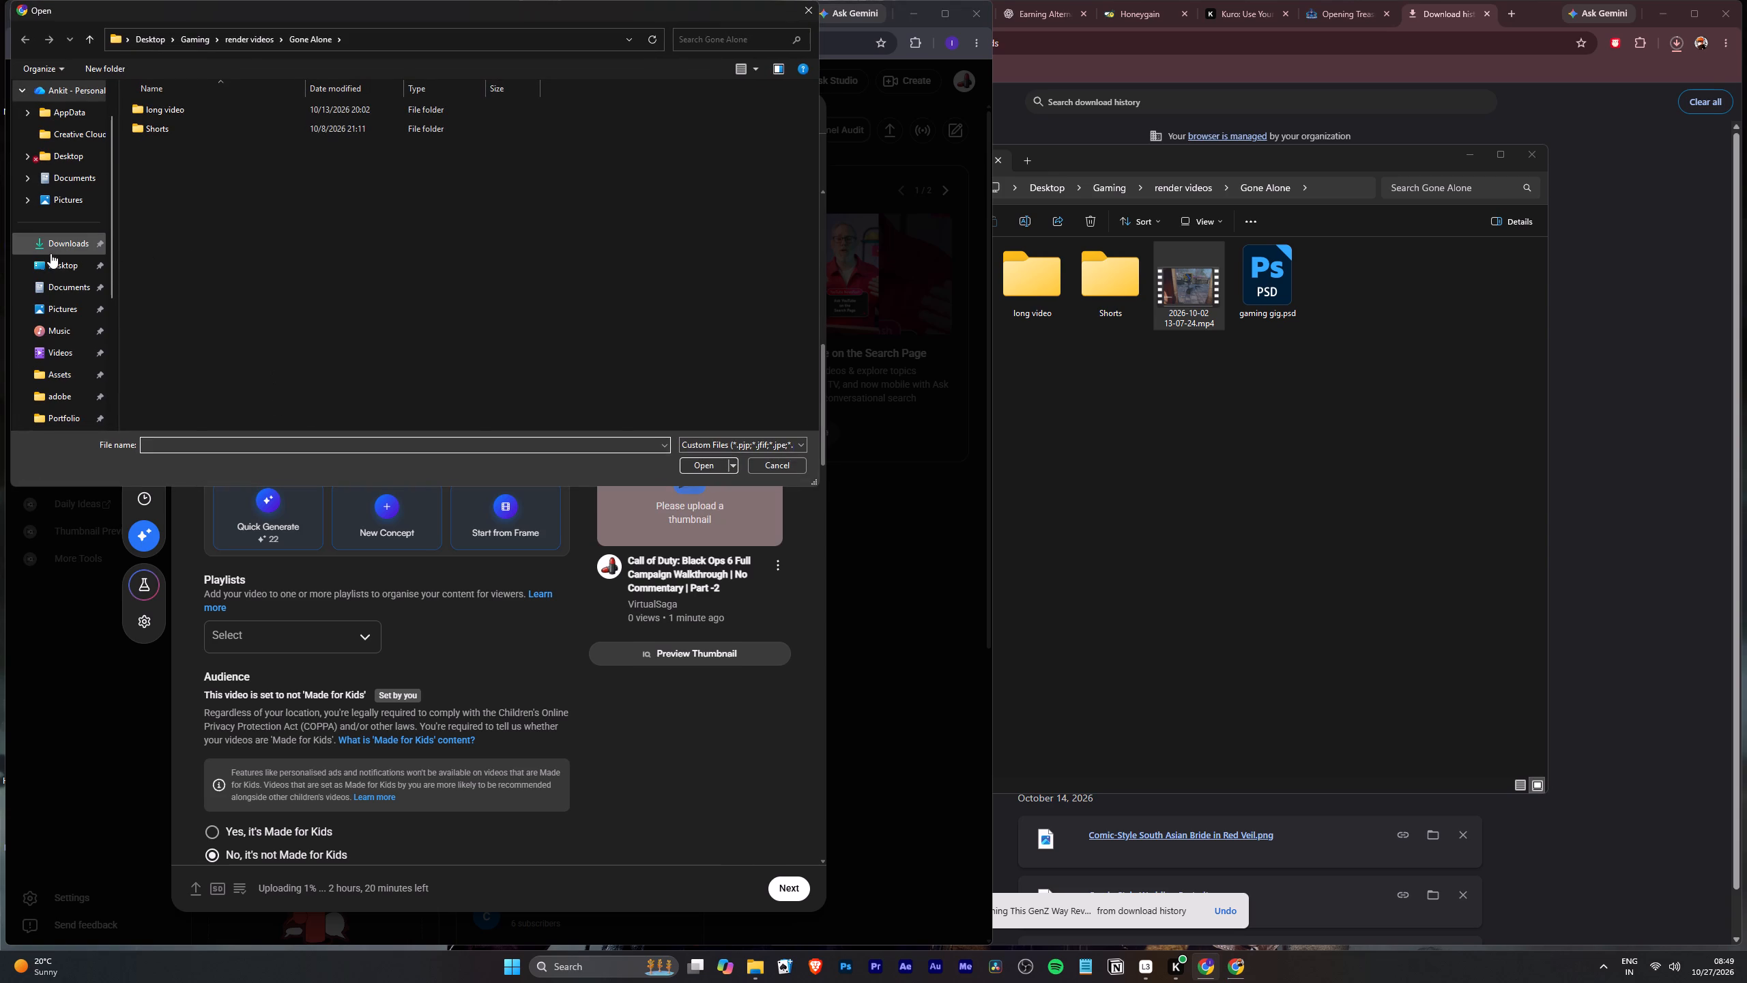
click(50, 253)
double_click(168, 256)
scroll(244, 418, down, 3)
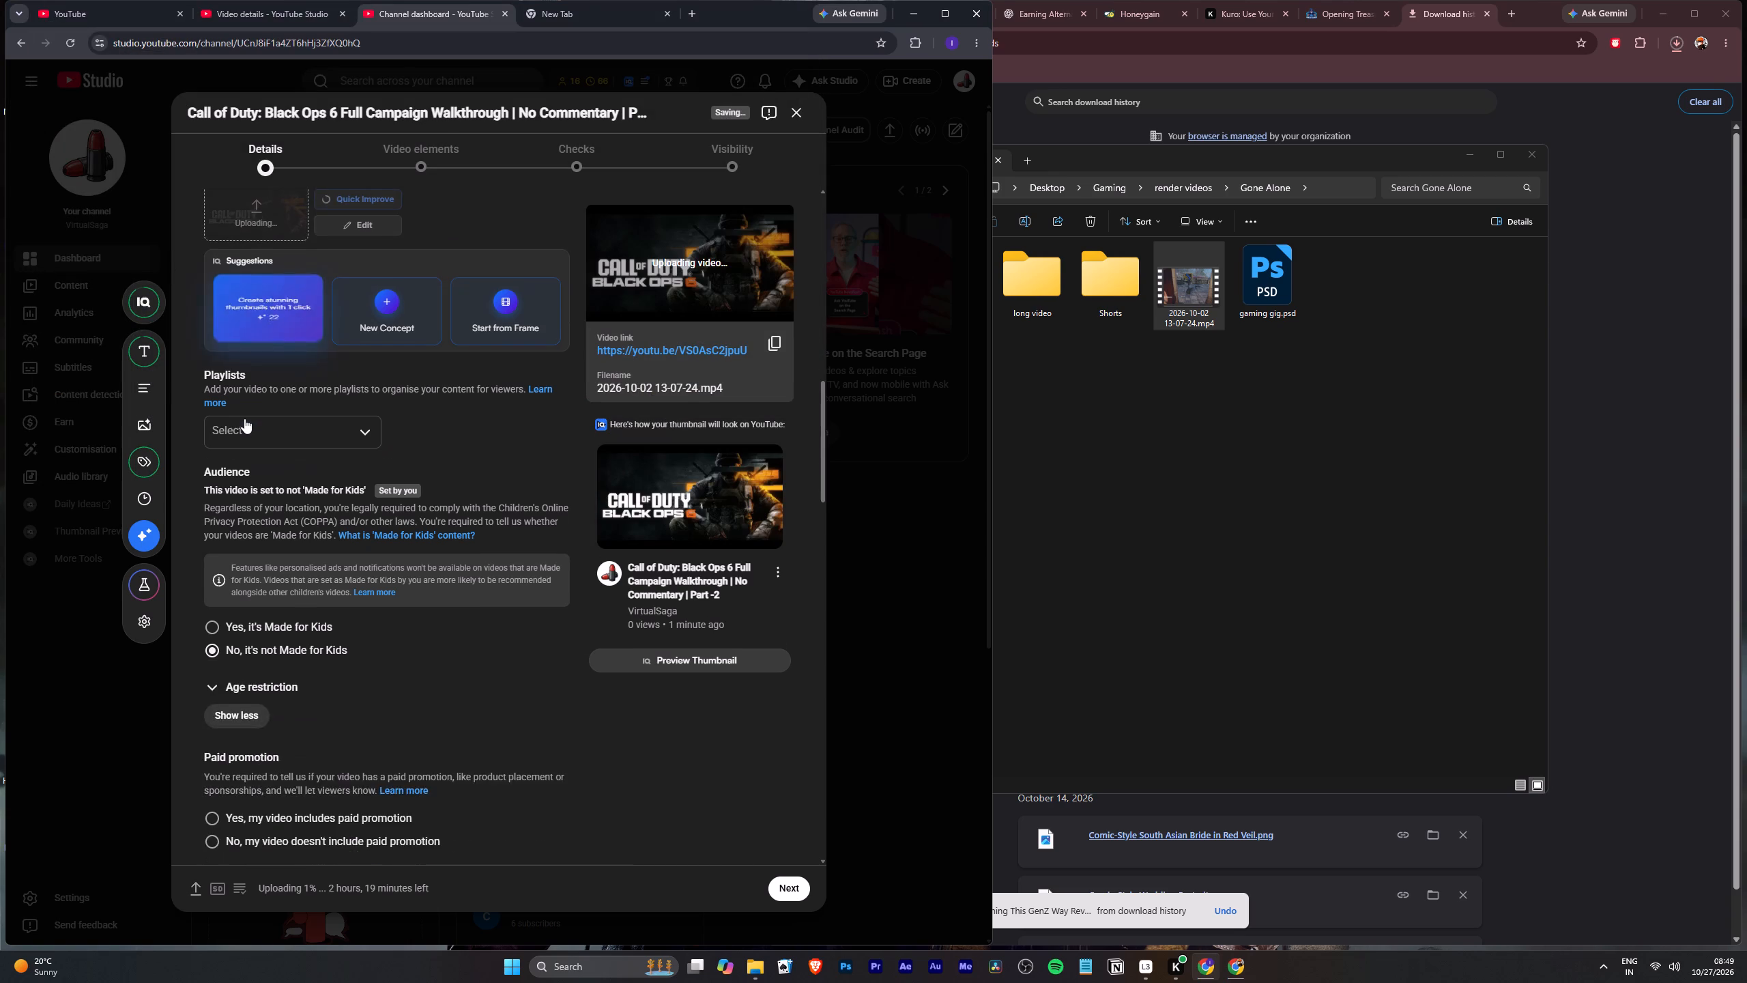
Remove the tags Gen Z gamers, video game content, new gameplays, random gameplays, the gamers youtube and the trending one from the new upload.
scroll(247, 423, down, 10)
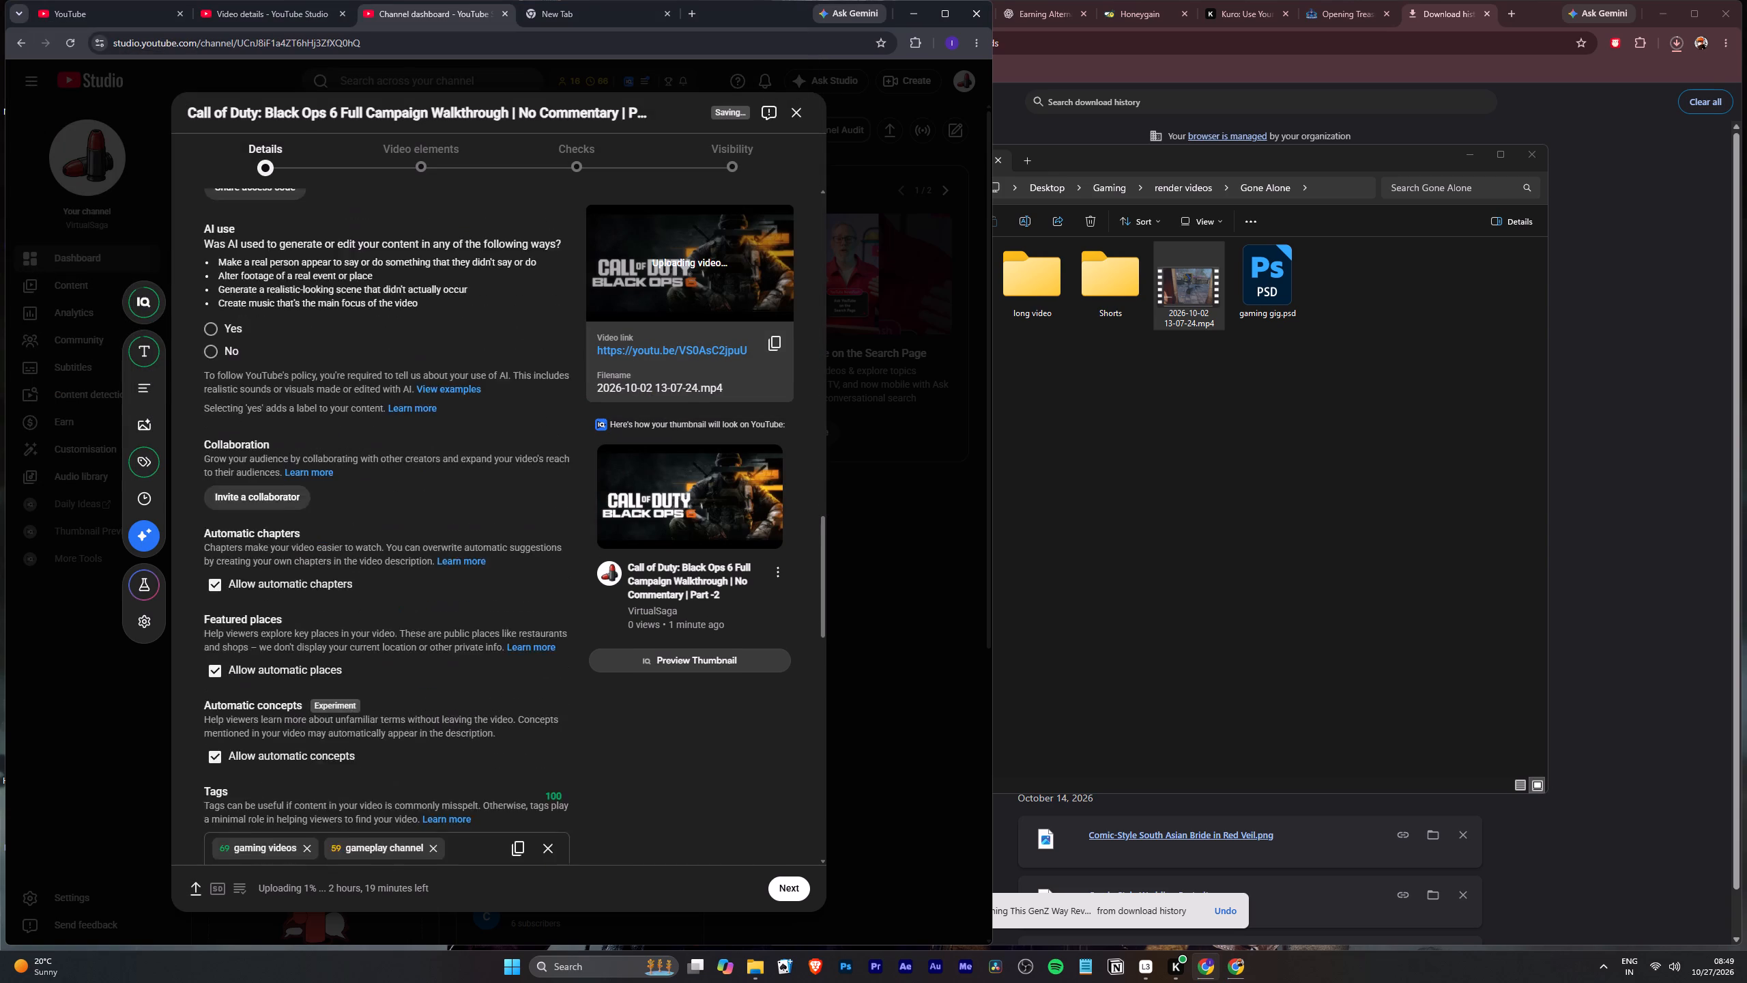
scroll(248, 472, down, 6)
click(303, 529)
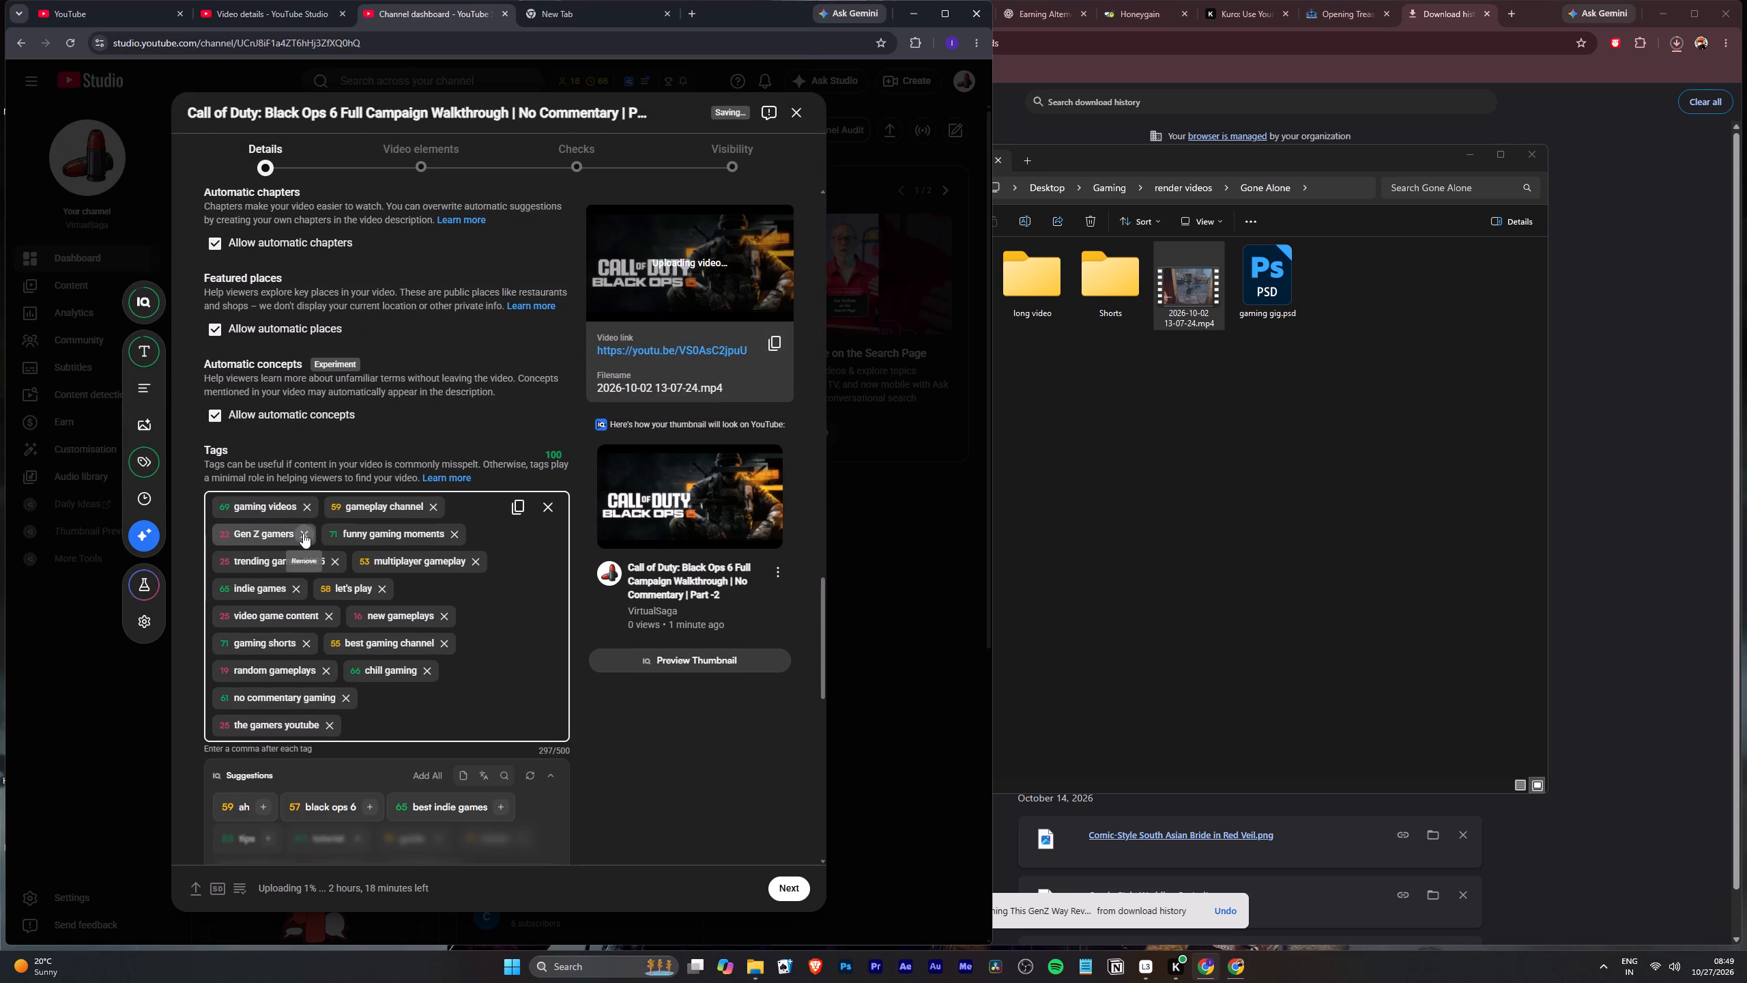
click(334, 560)
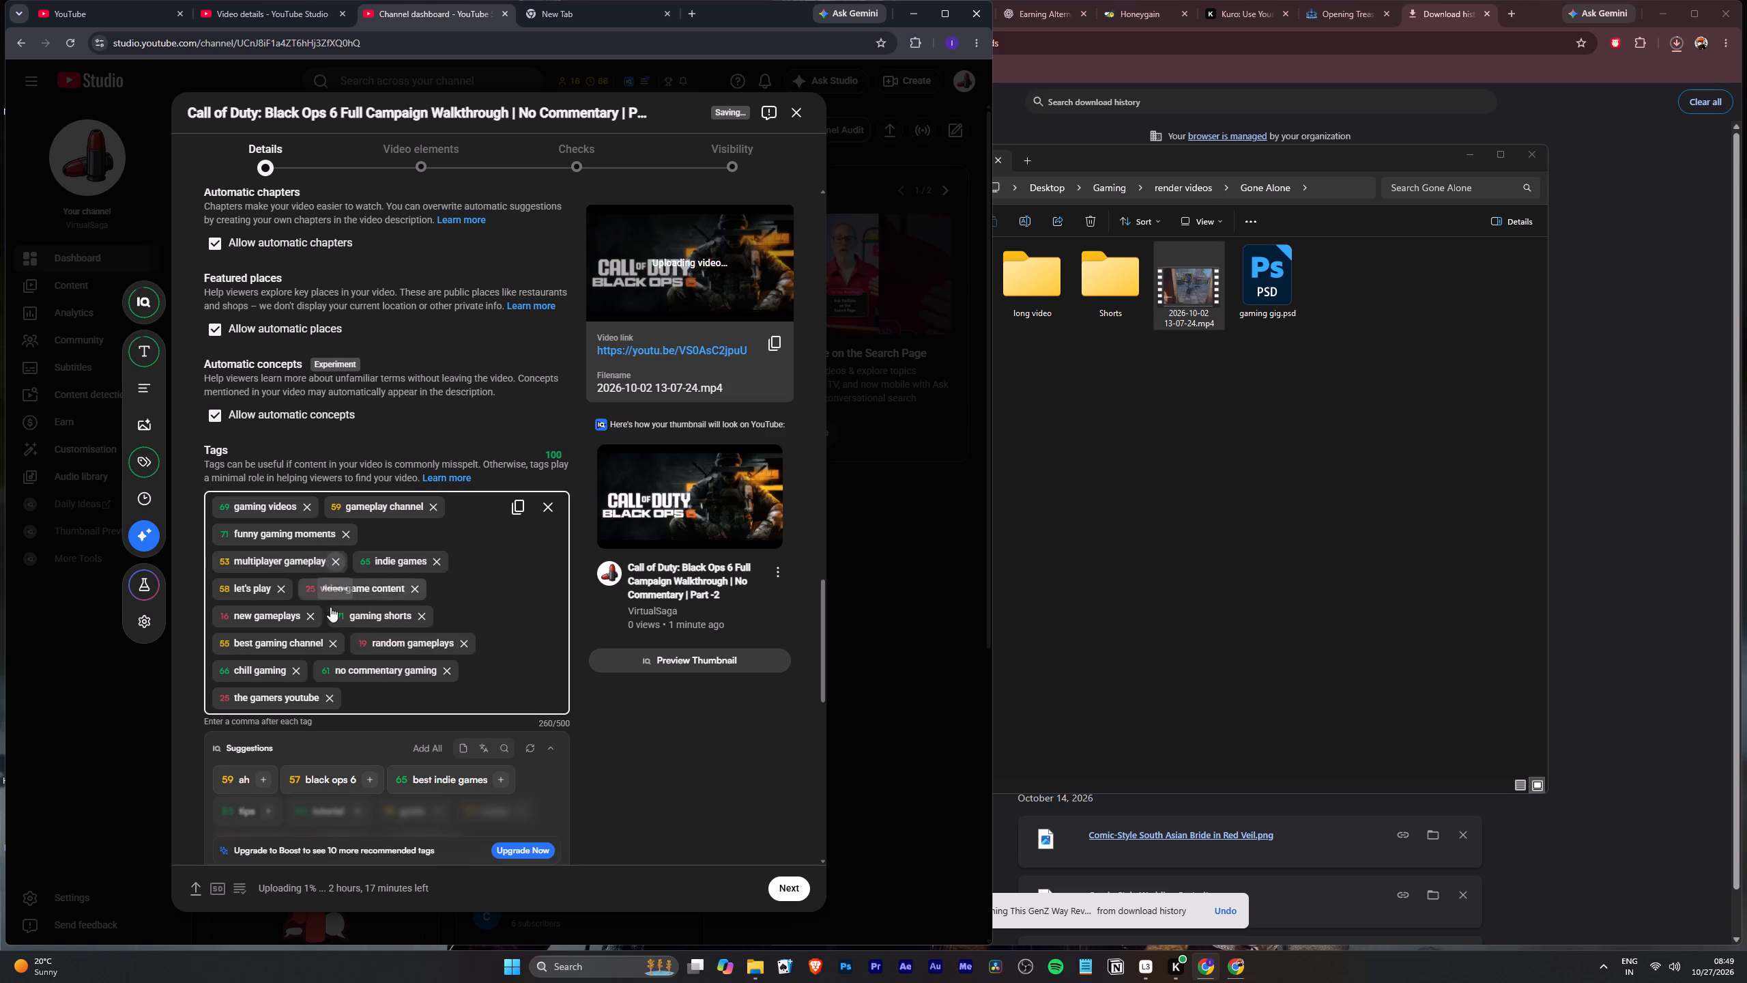
click(412, 590)
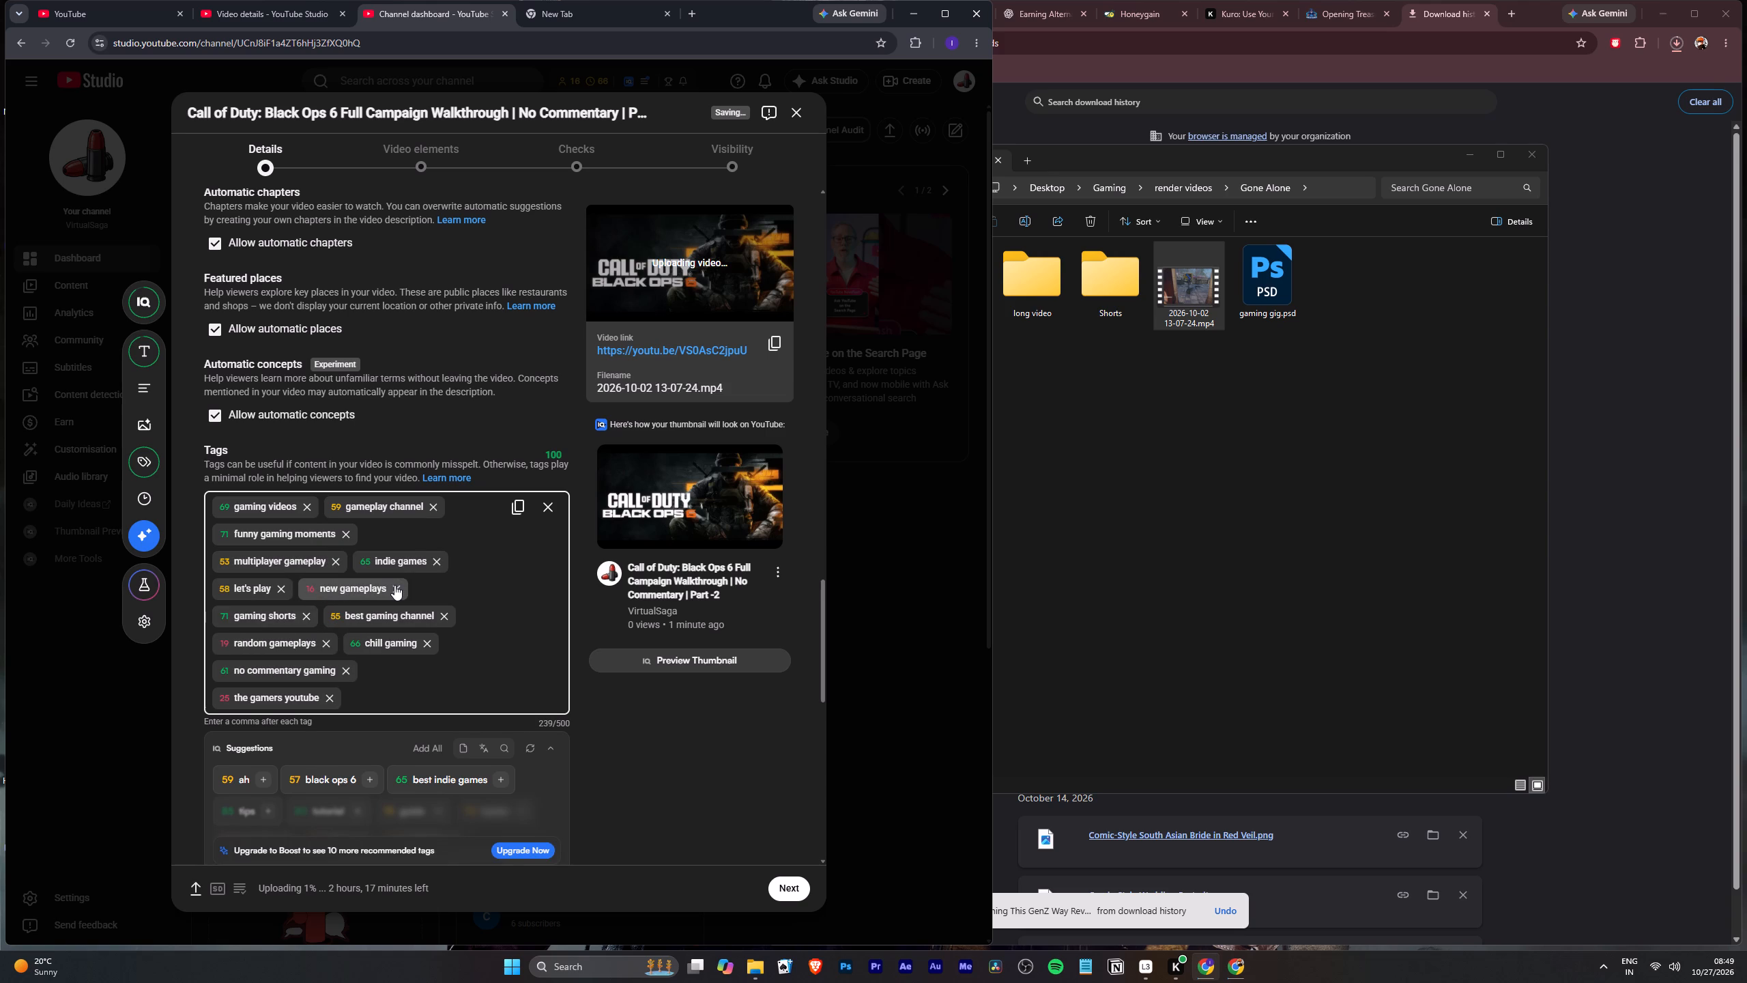
click(394, 585)
click(464, 612)
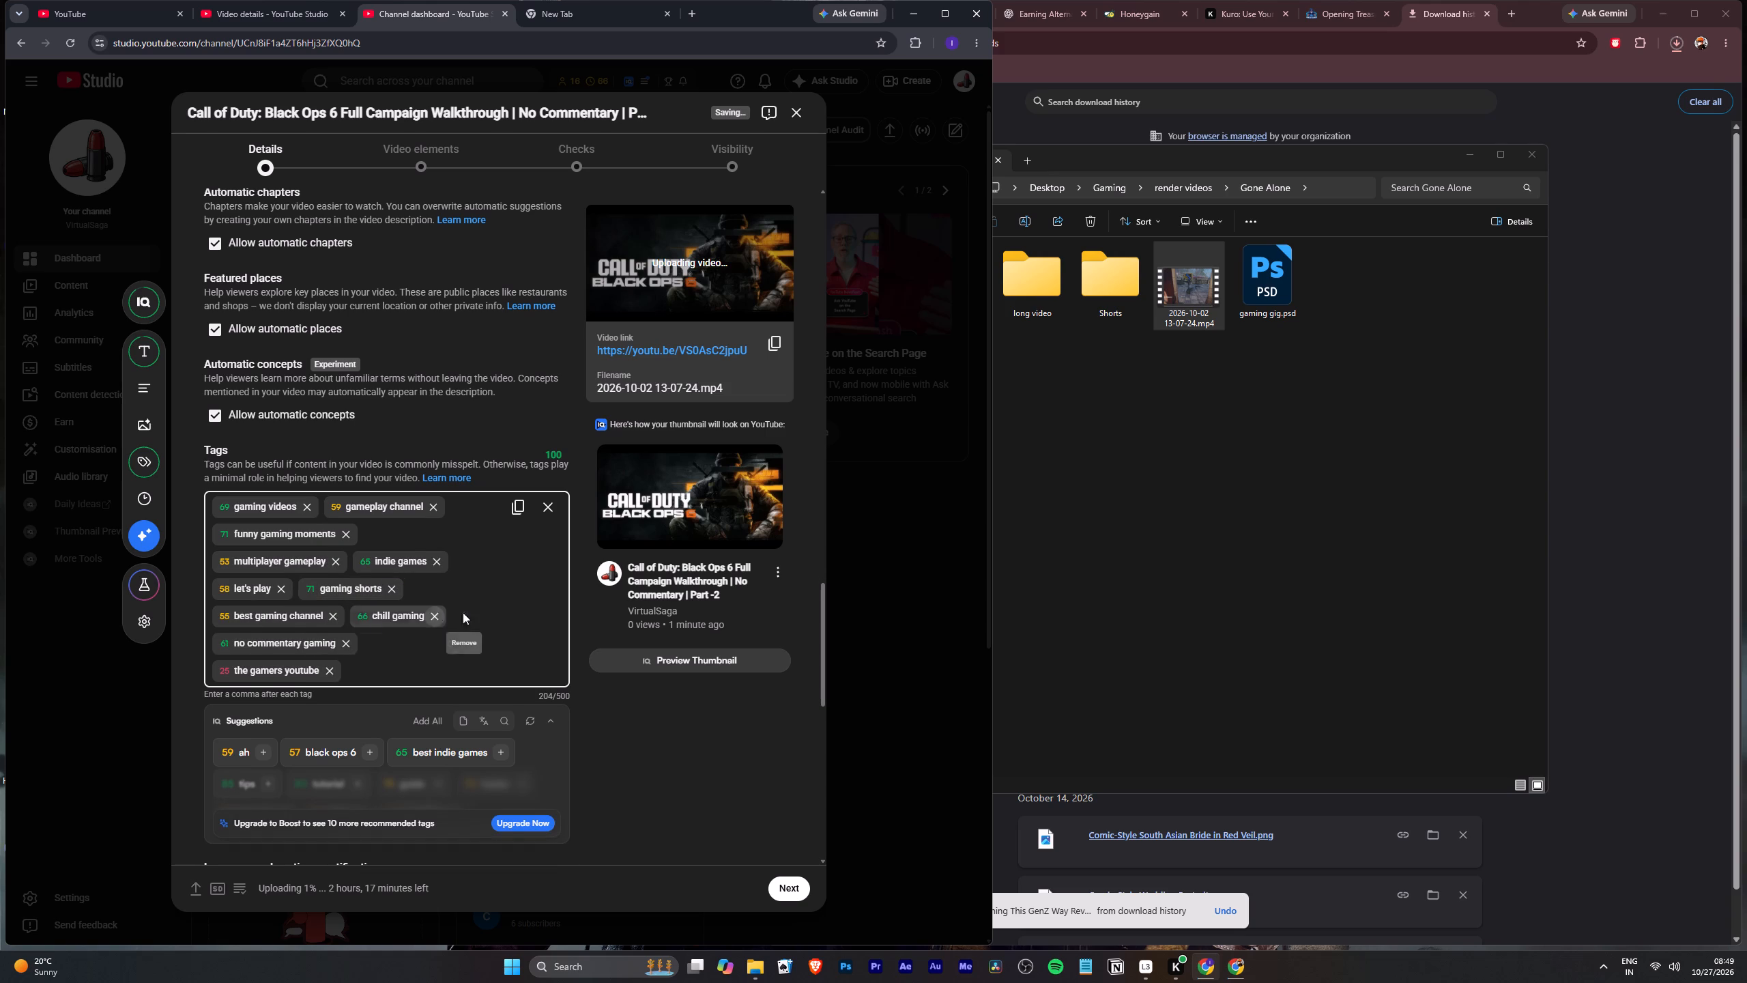
click(332, 671)
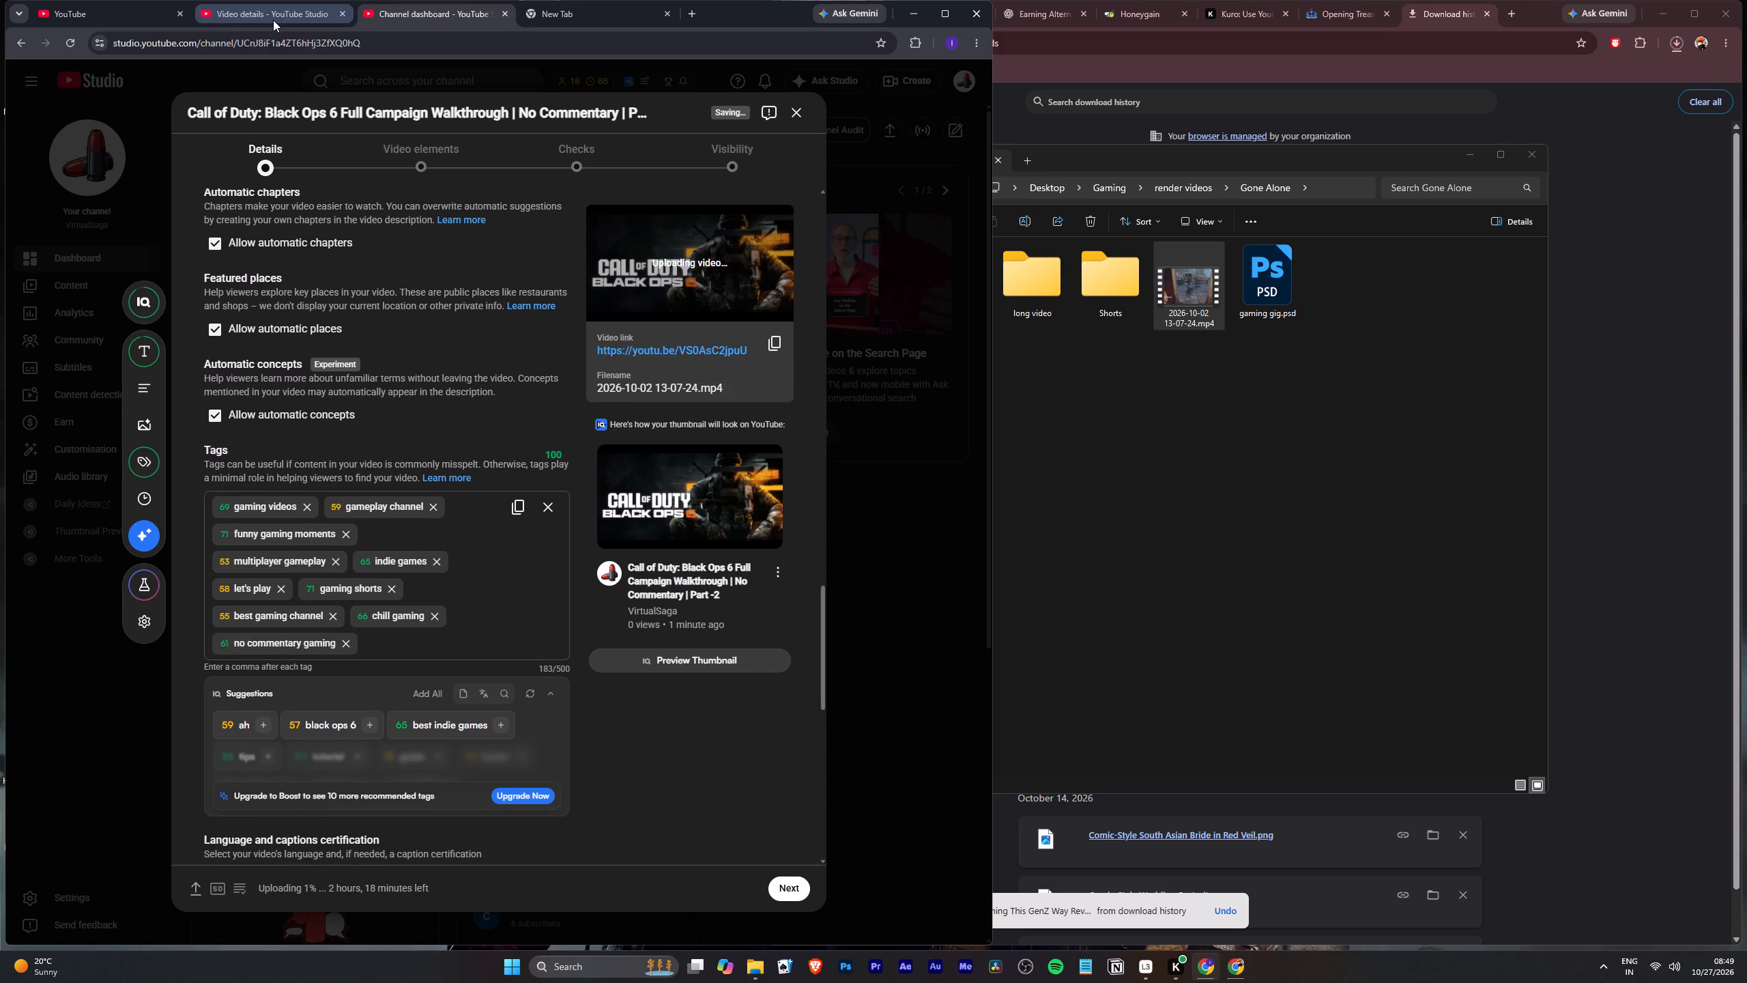
Copy all tags of the Part -1 video into the new upload's tags.
click(273, 20)
scroll(482, 652, down, 5)
click(520, 276)
scroll(482, 455, down, 3)
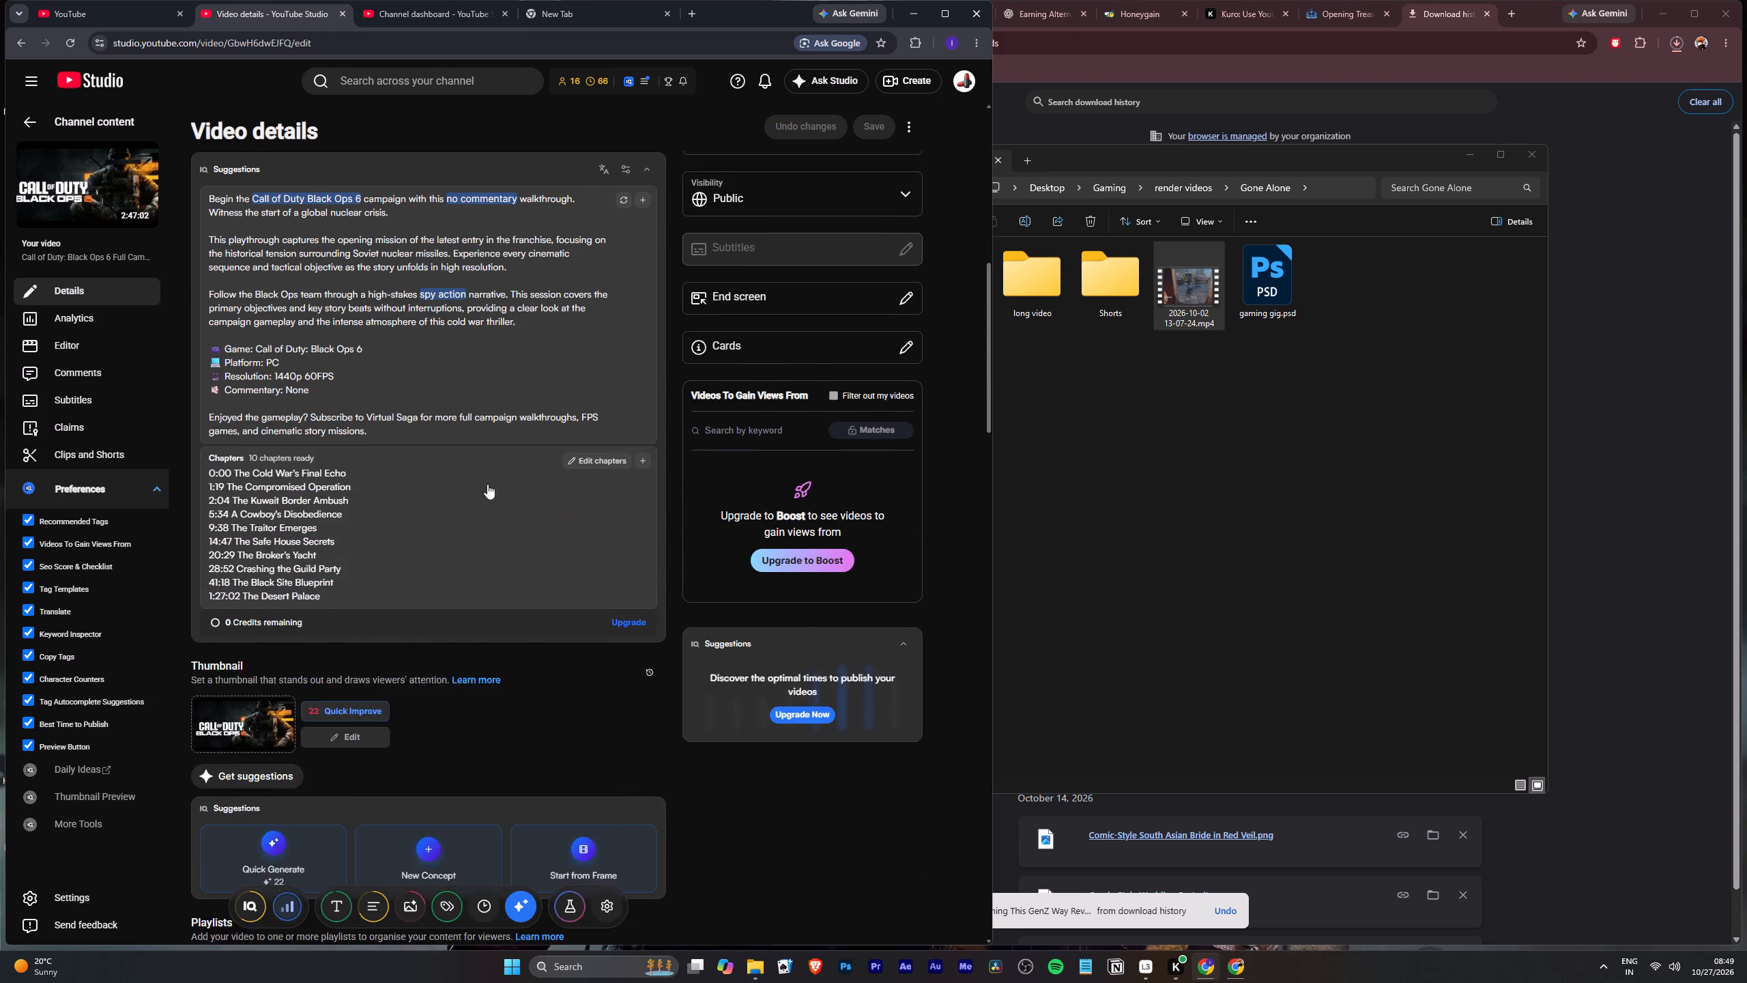
scroll(487, 484, down, 5)
scroll(482, 492, down, 20)
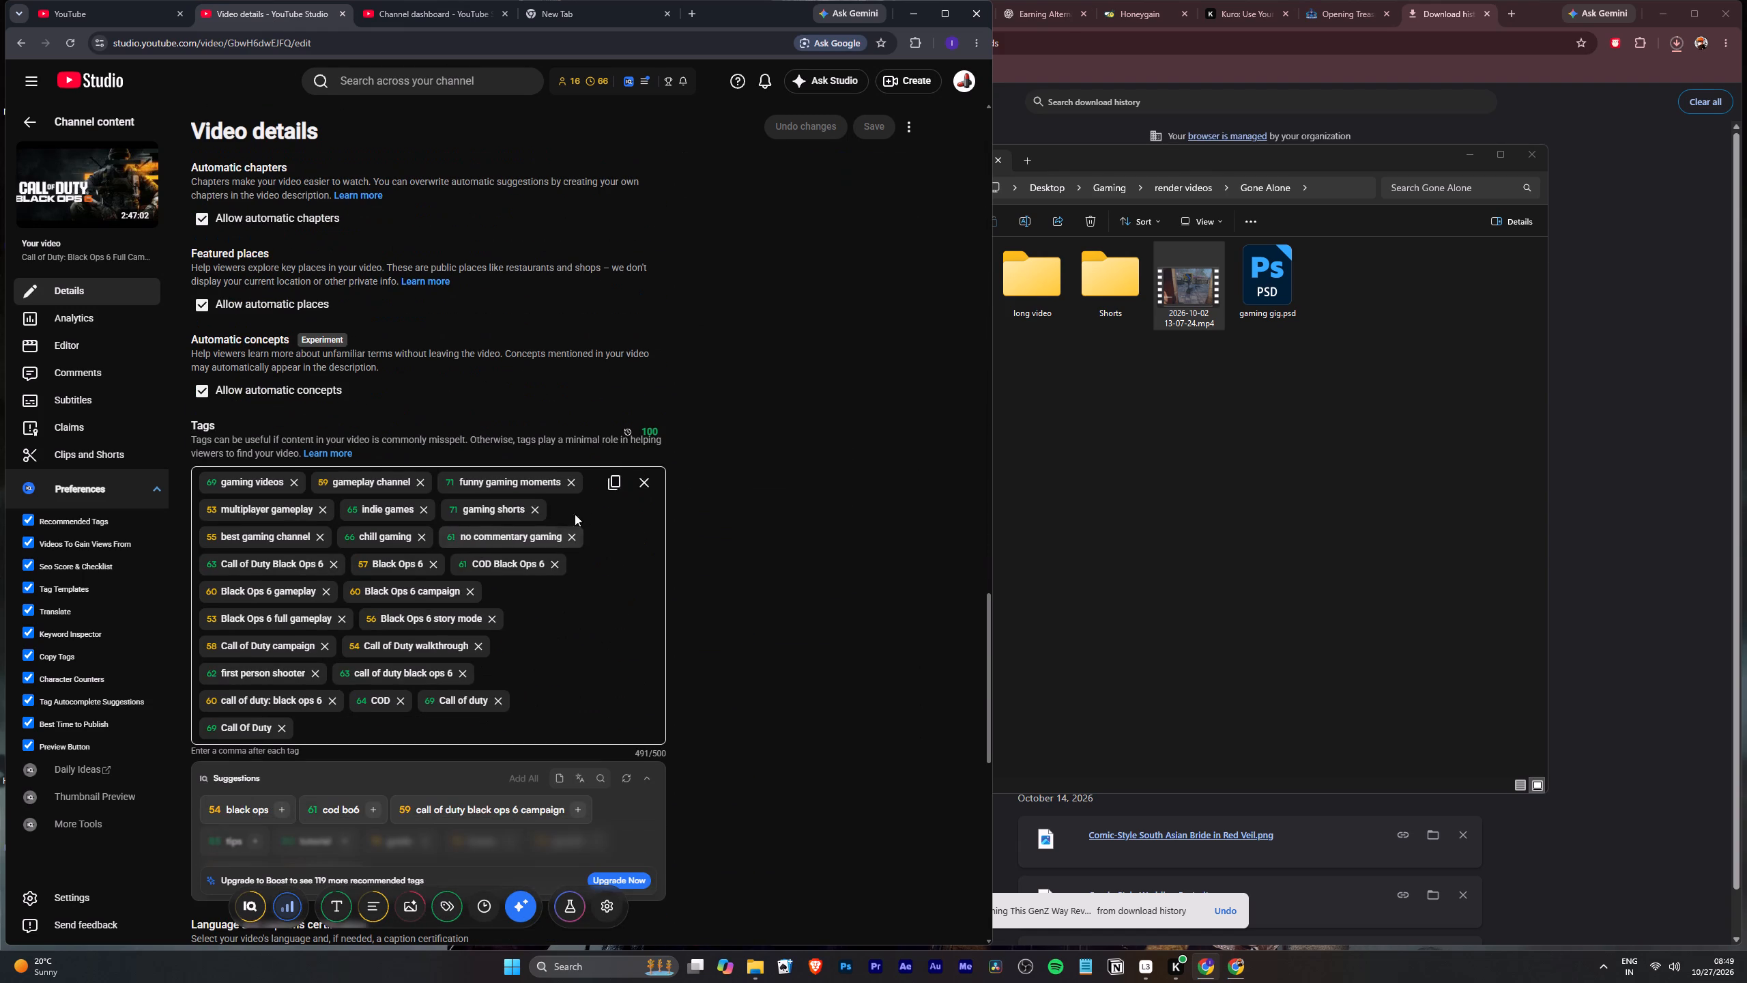
click(625, 479)
click(373, 18)
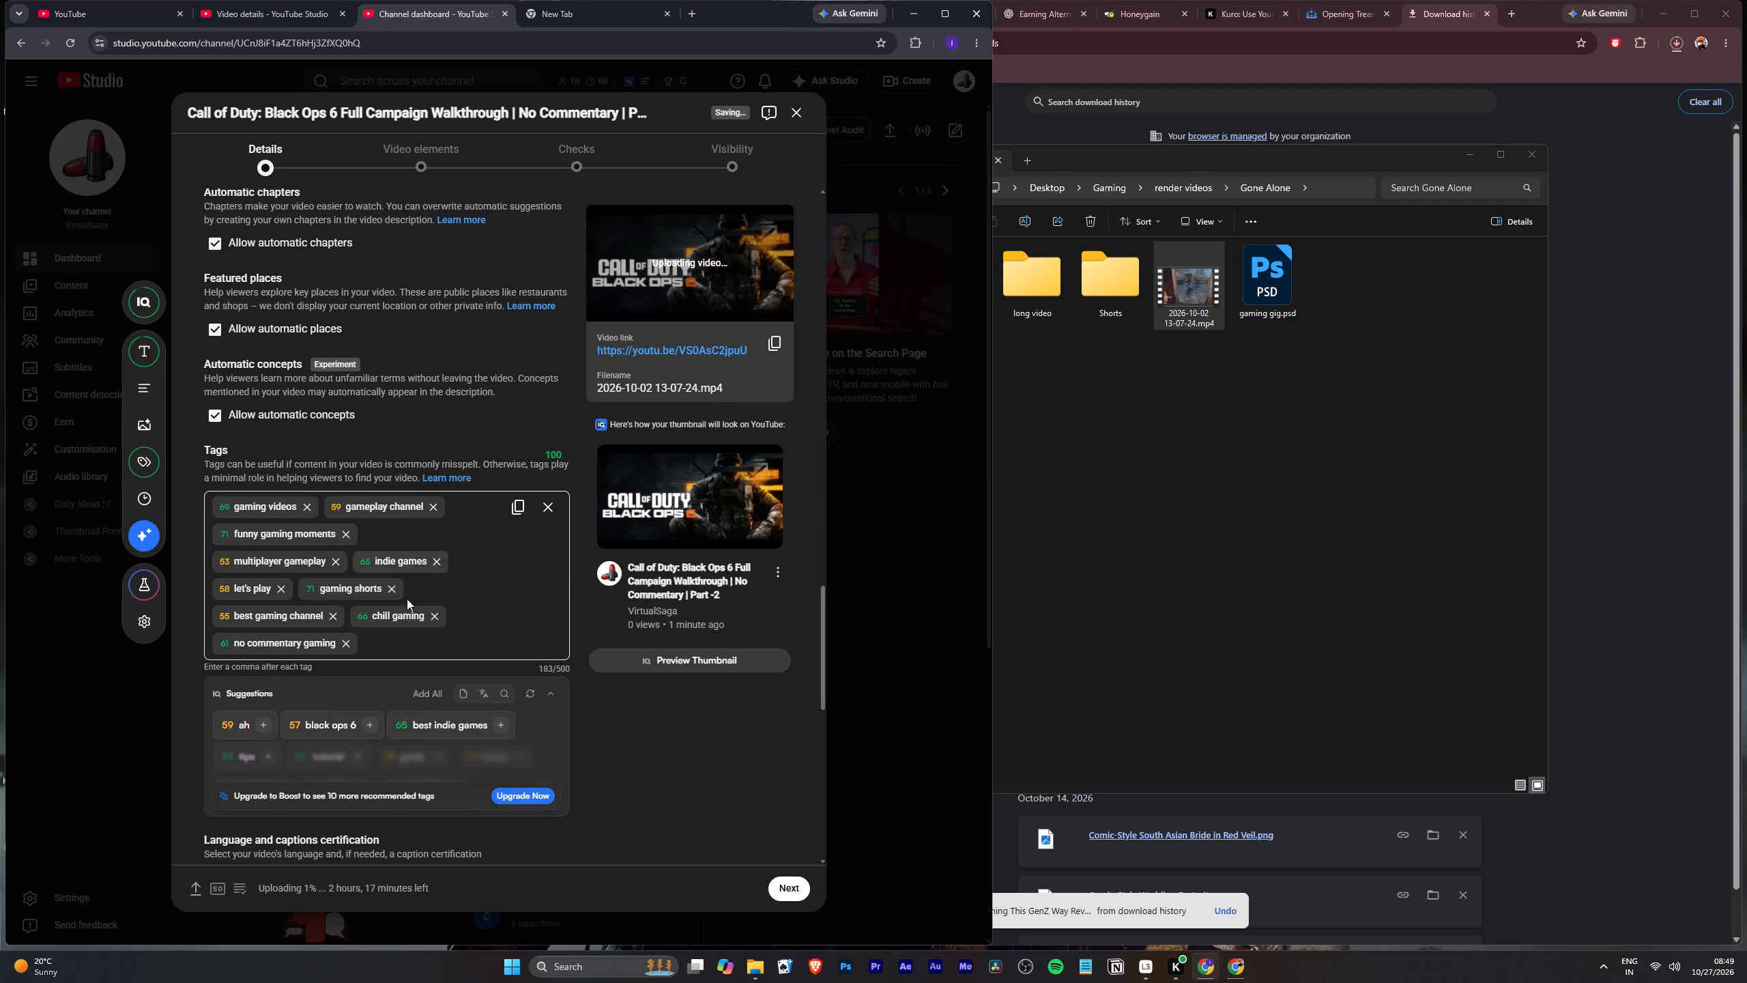
click(446, 640)
key(ctrl+v)
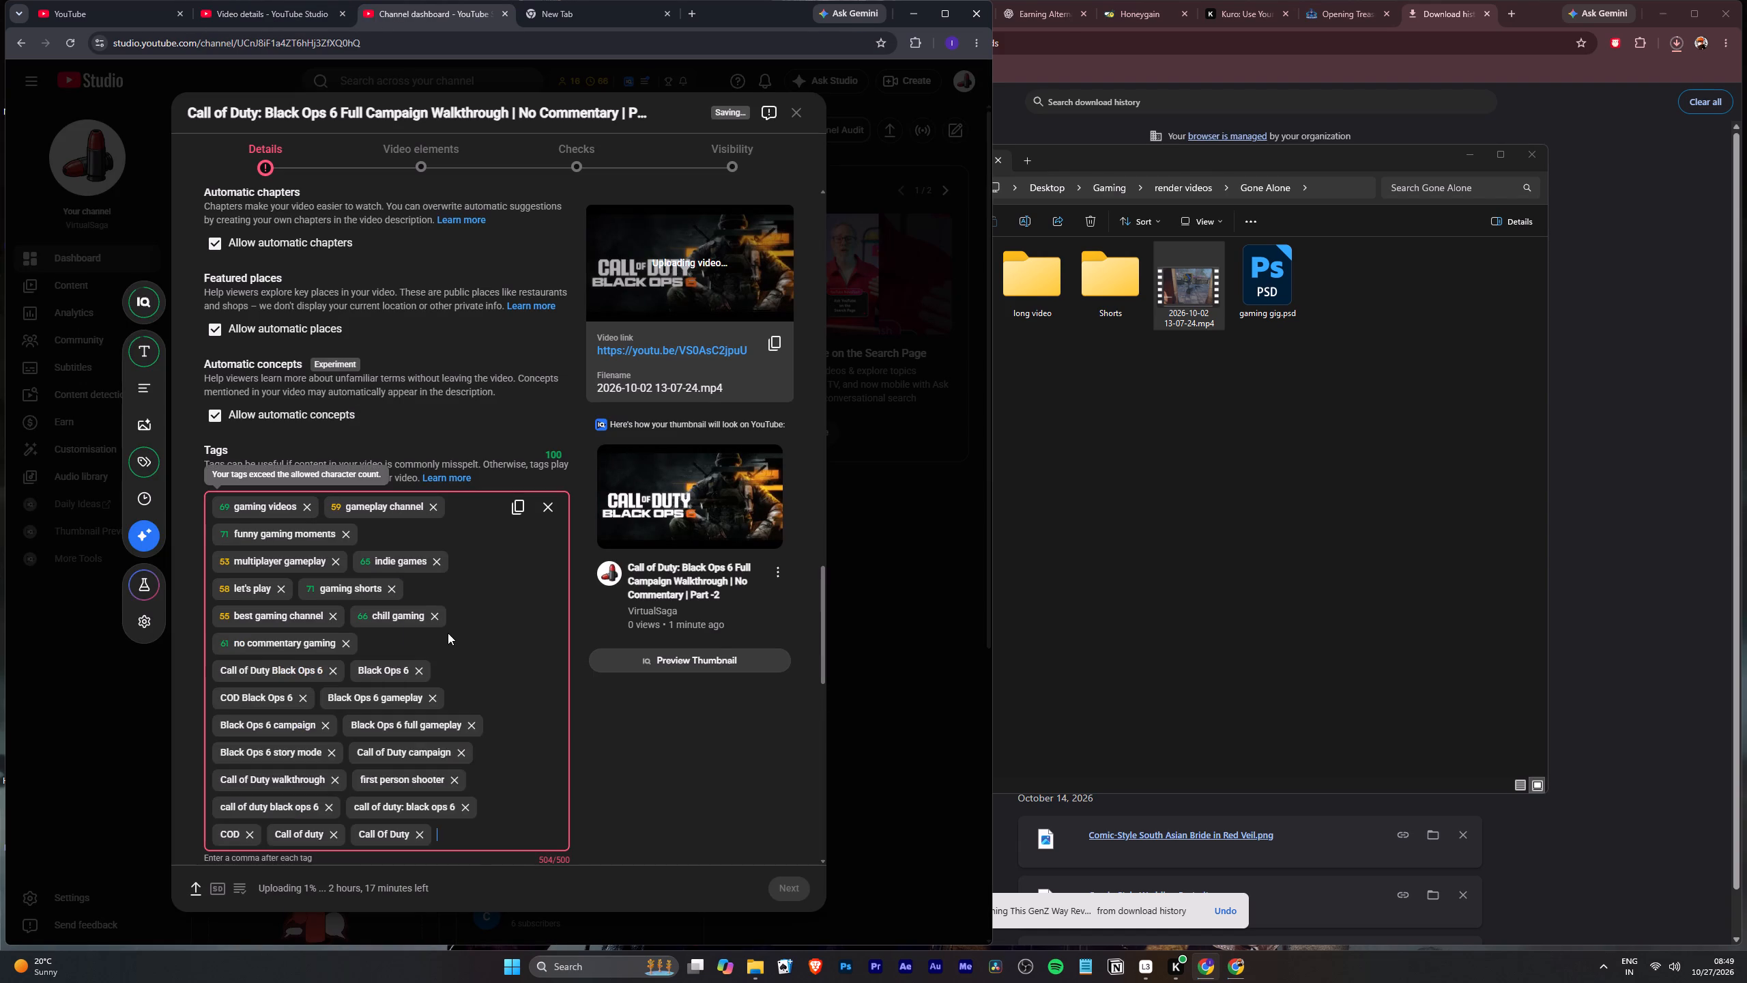
Remove the Call of Duty walkthrough tag from the new upload.
scroll(389, 612, down, 3)
click(427, 588)
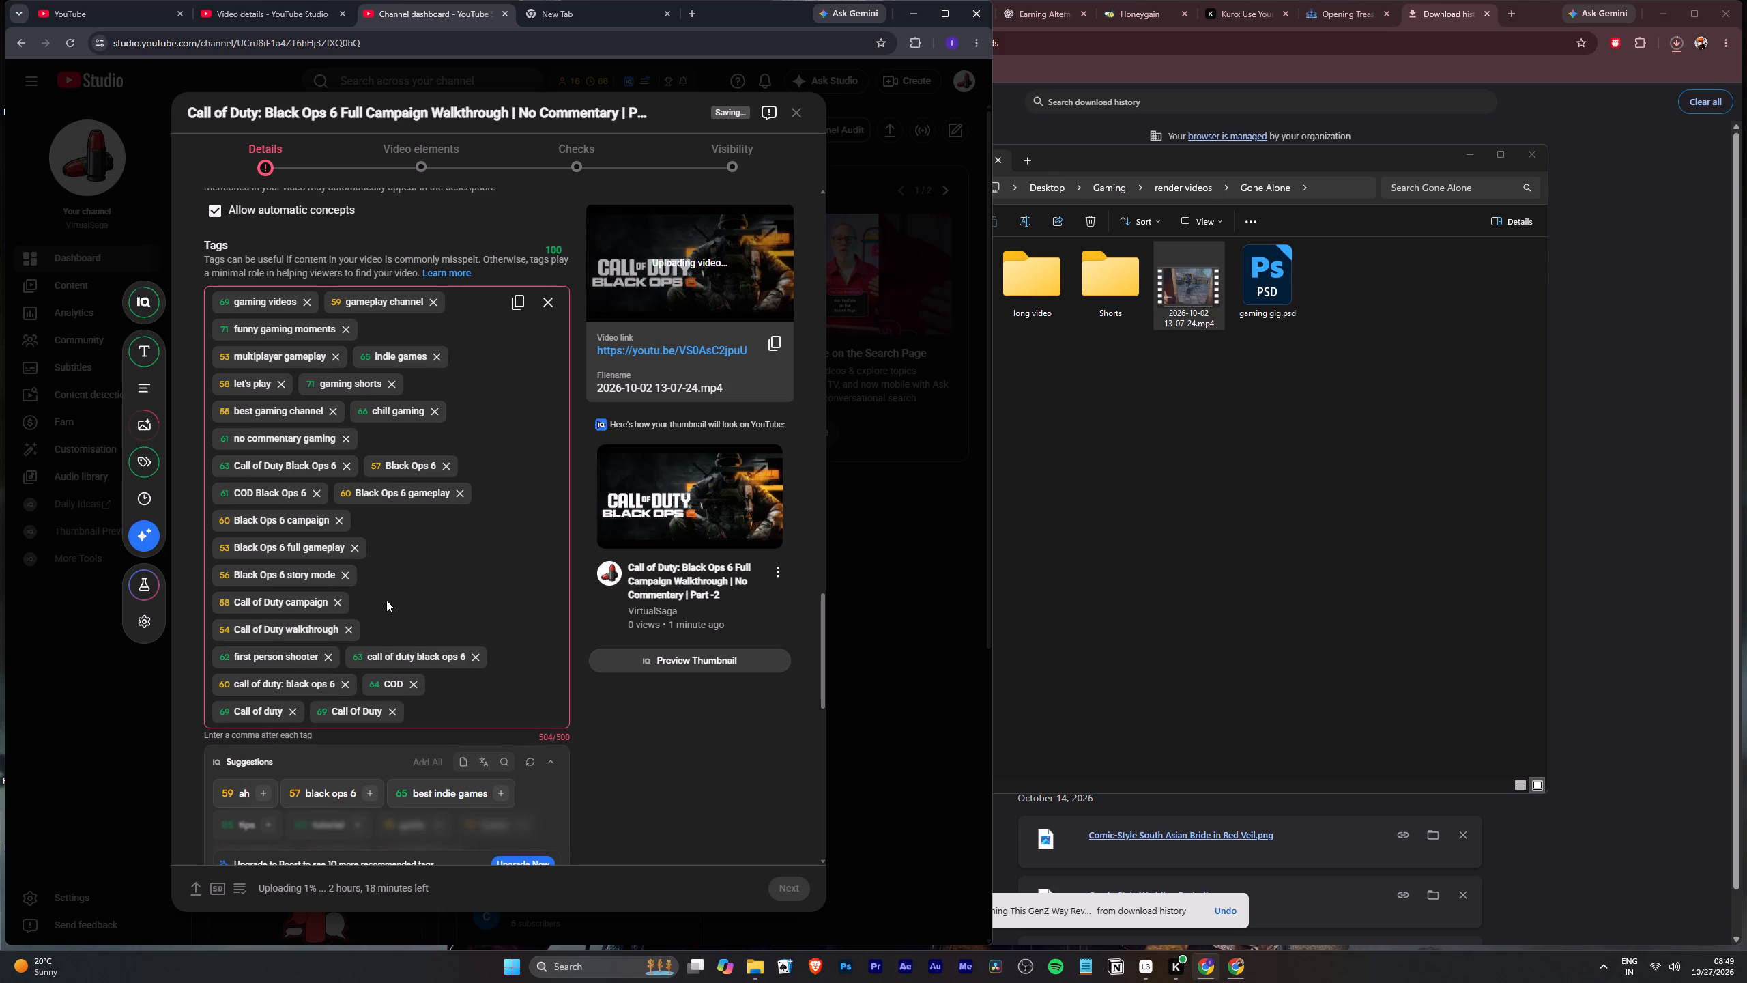
click(351, 626)
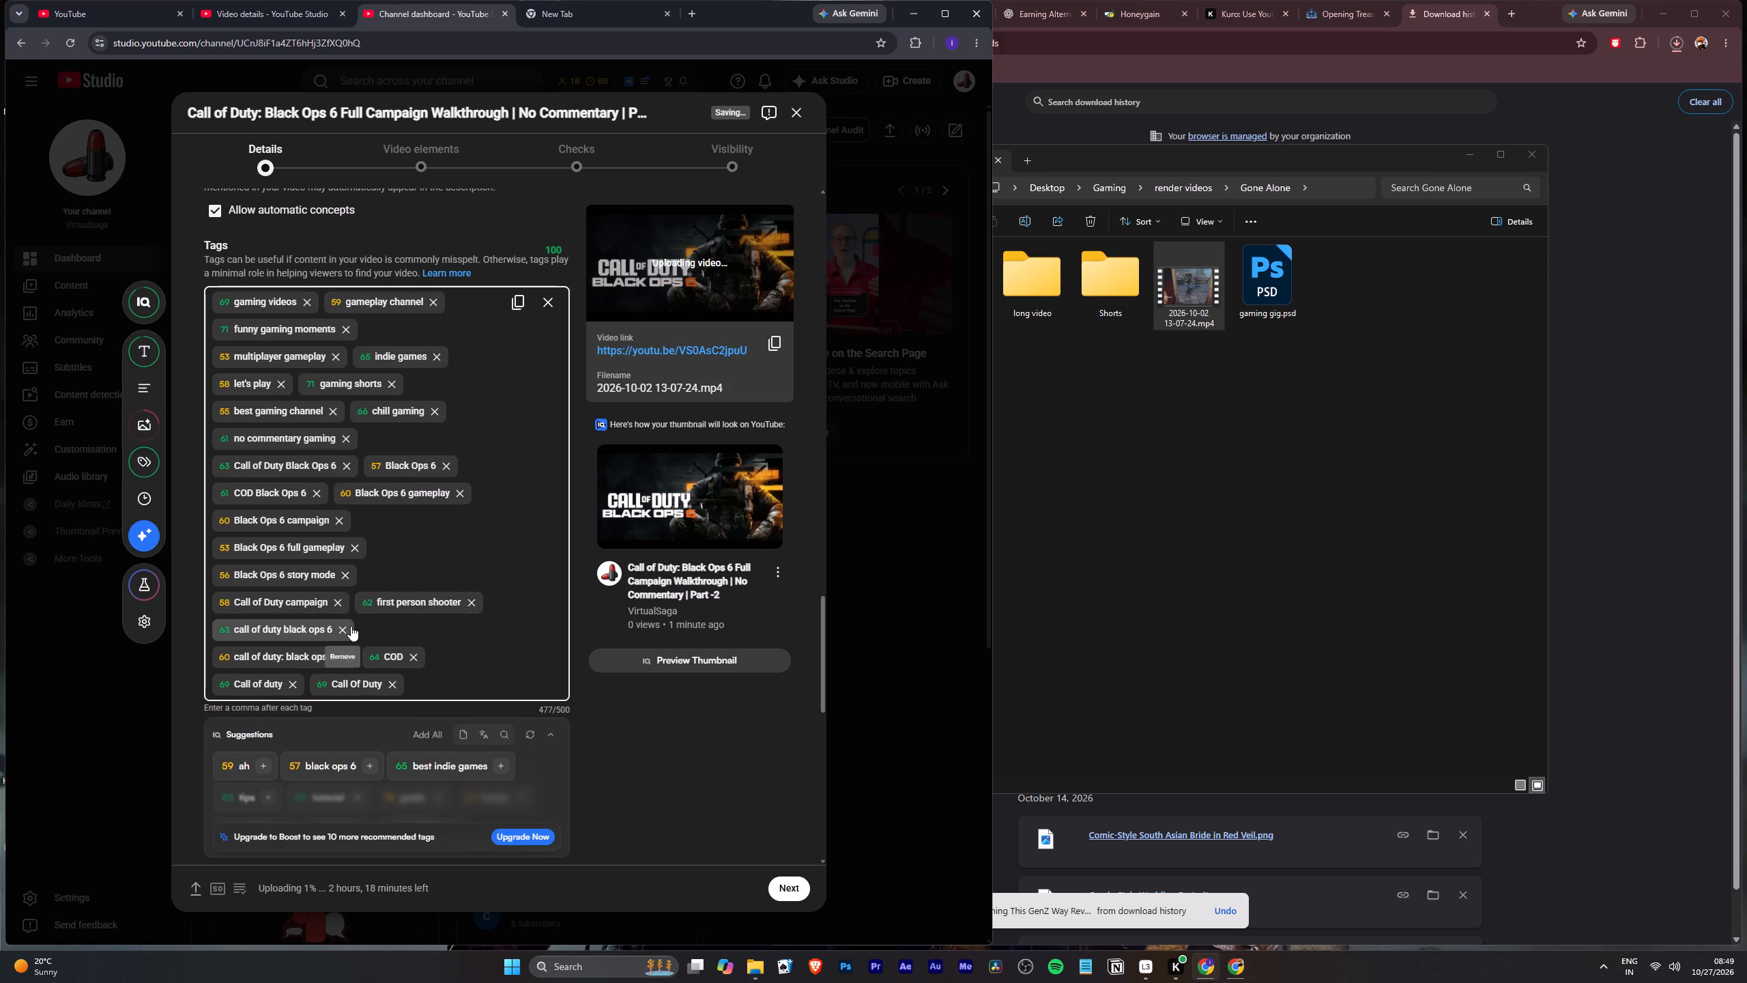
Set the new upload's game title to Call of Duty: Black Ops 6.
scroll(459, 511, up, 7)
scroll(448, 507, down, 13)
scroll(247, 612, down, 8)
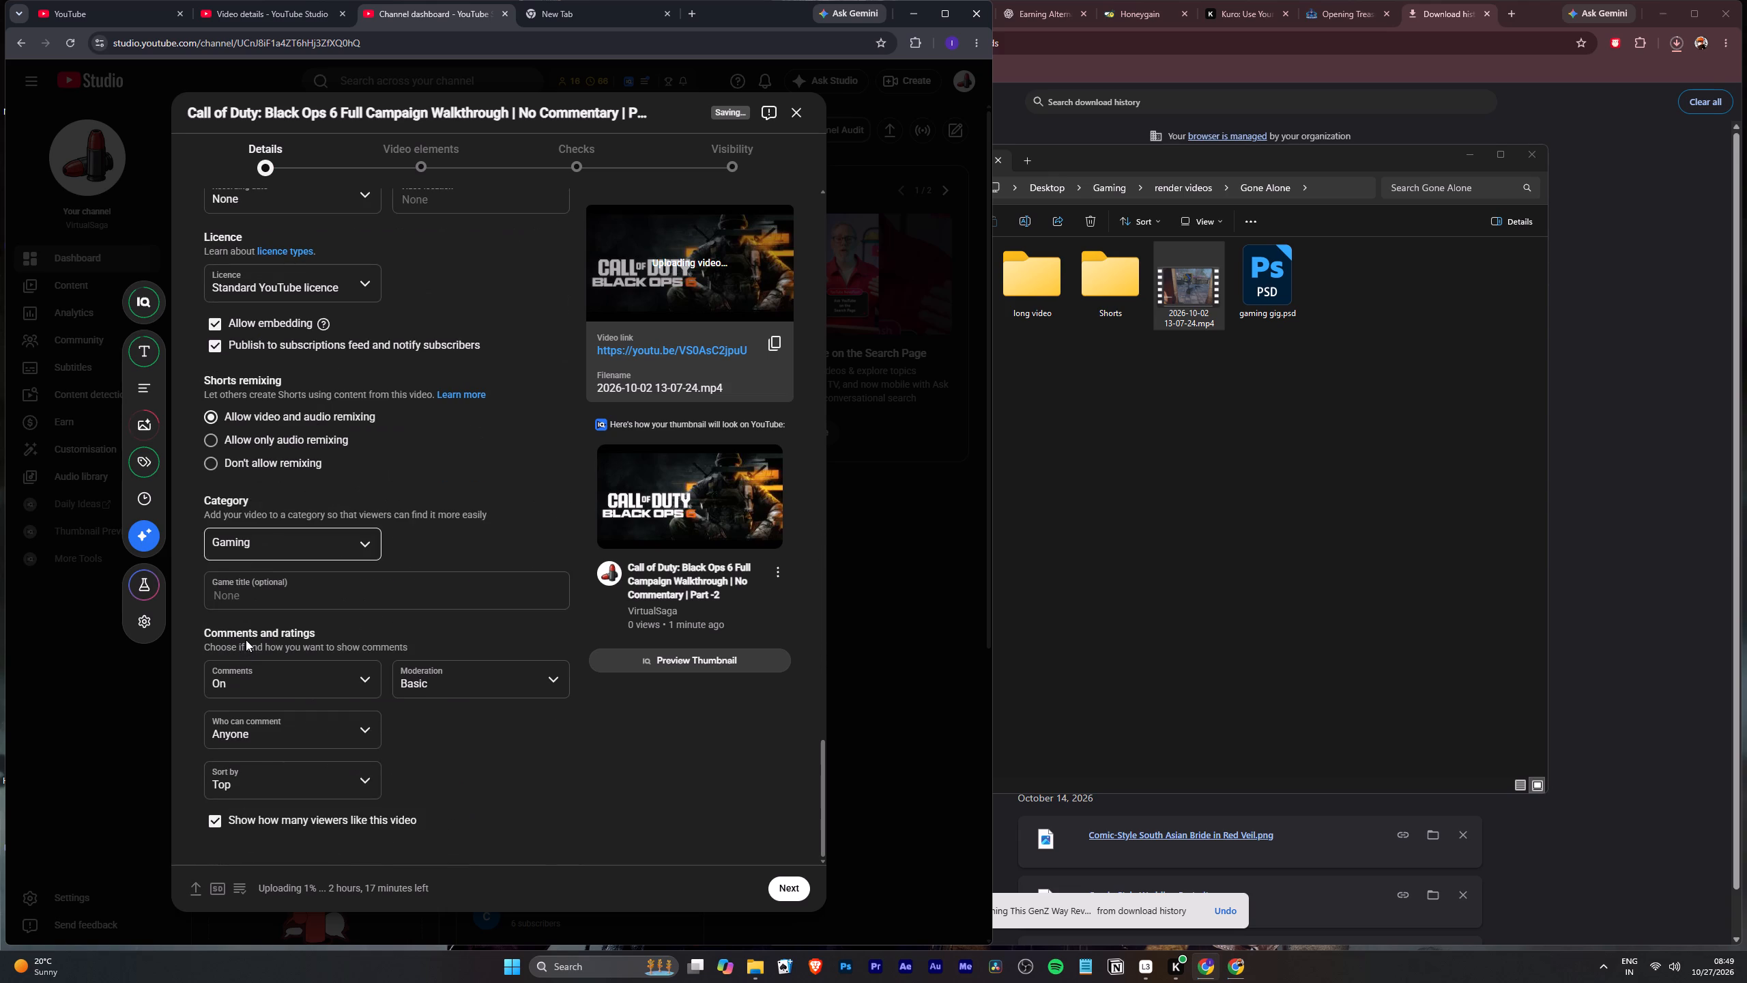
click(251, 593)
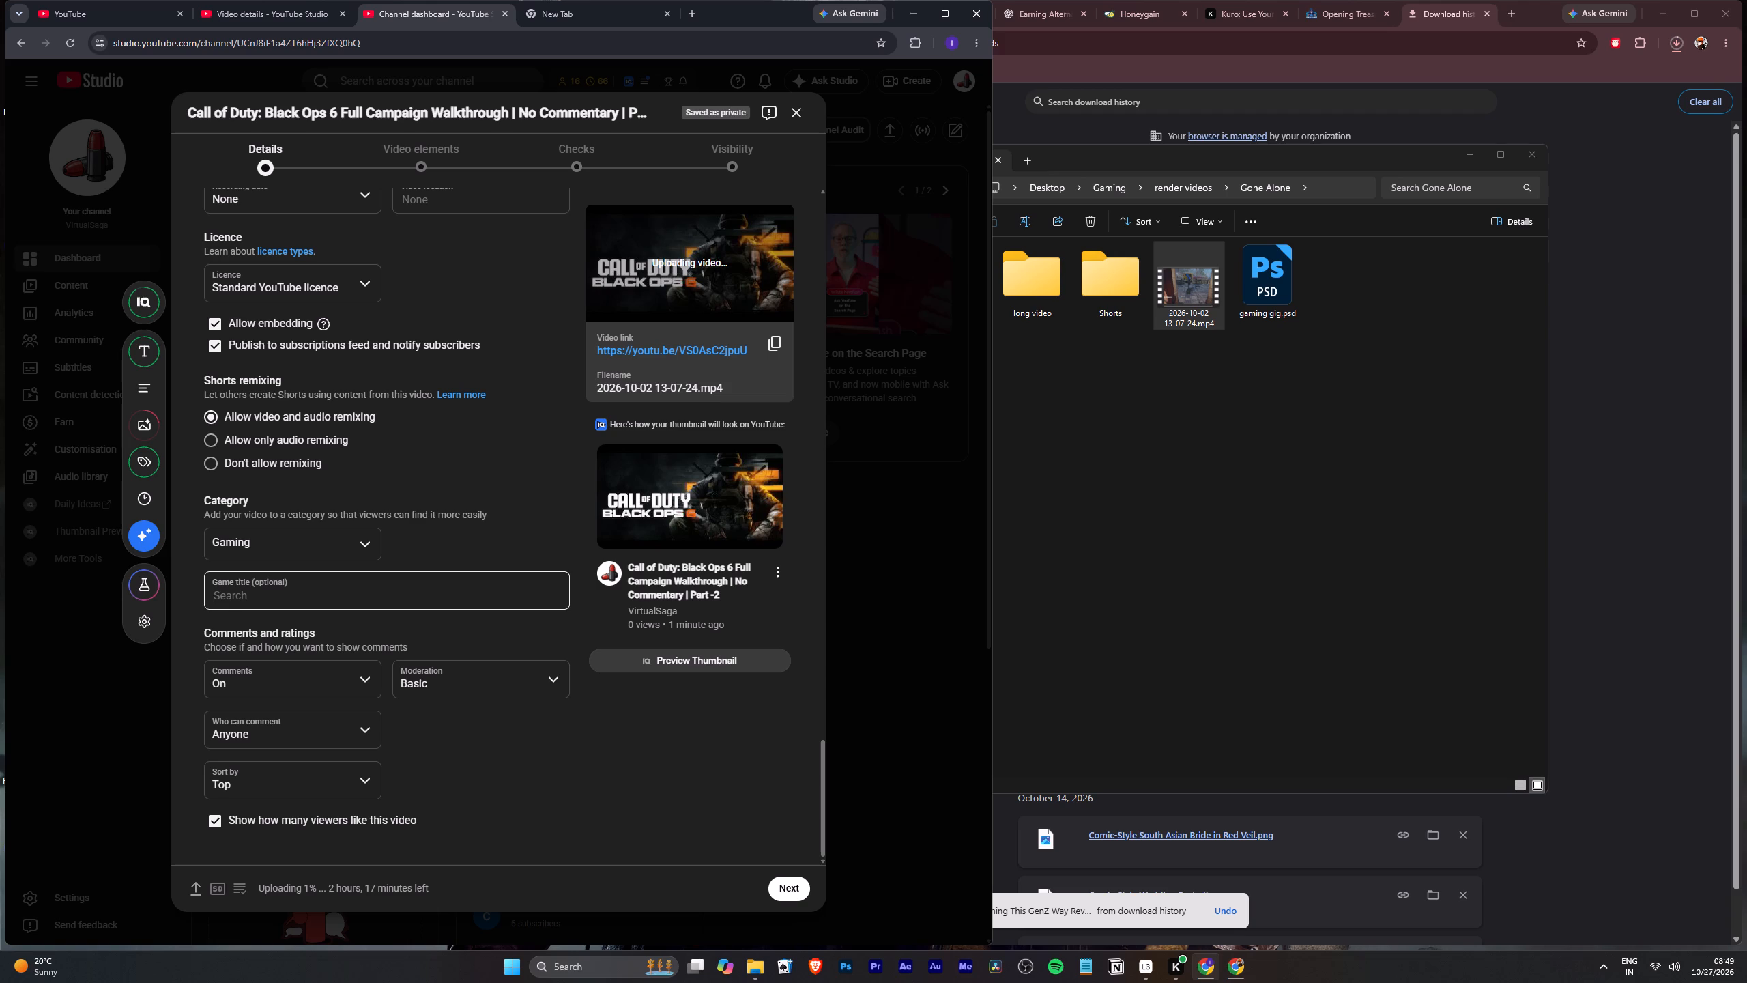
text(black of)
key(space)
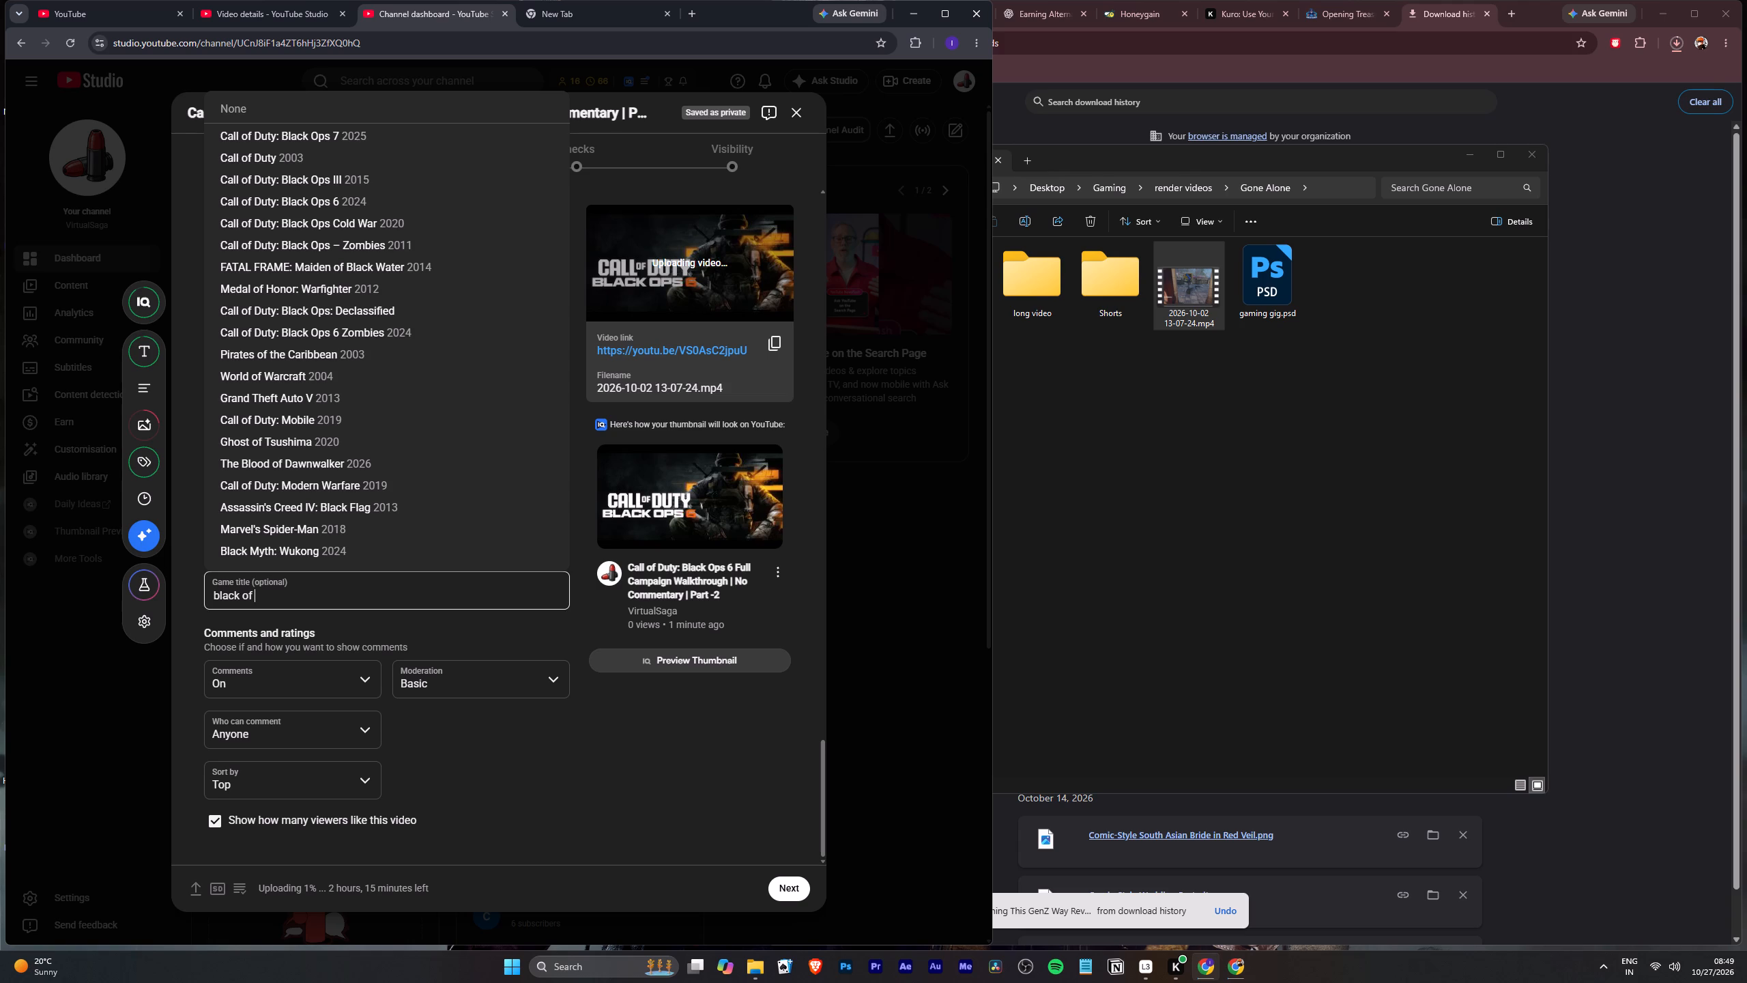
key(BackSpace)
key(BackSpace)
key(BackSpace)
key(BackSpace)
key(BackSpace)
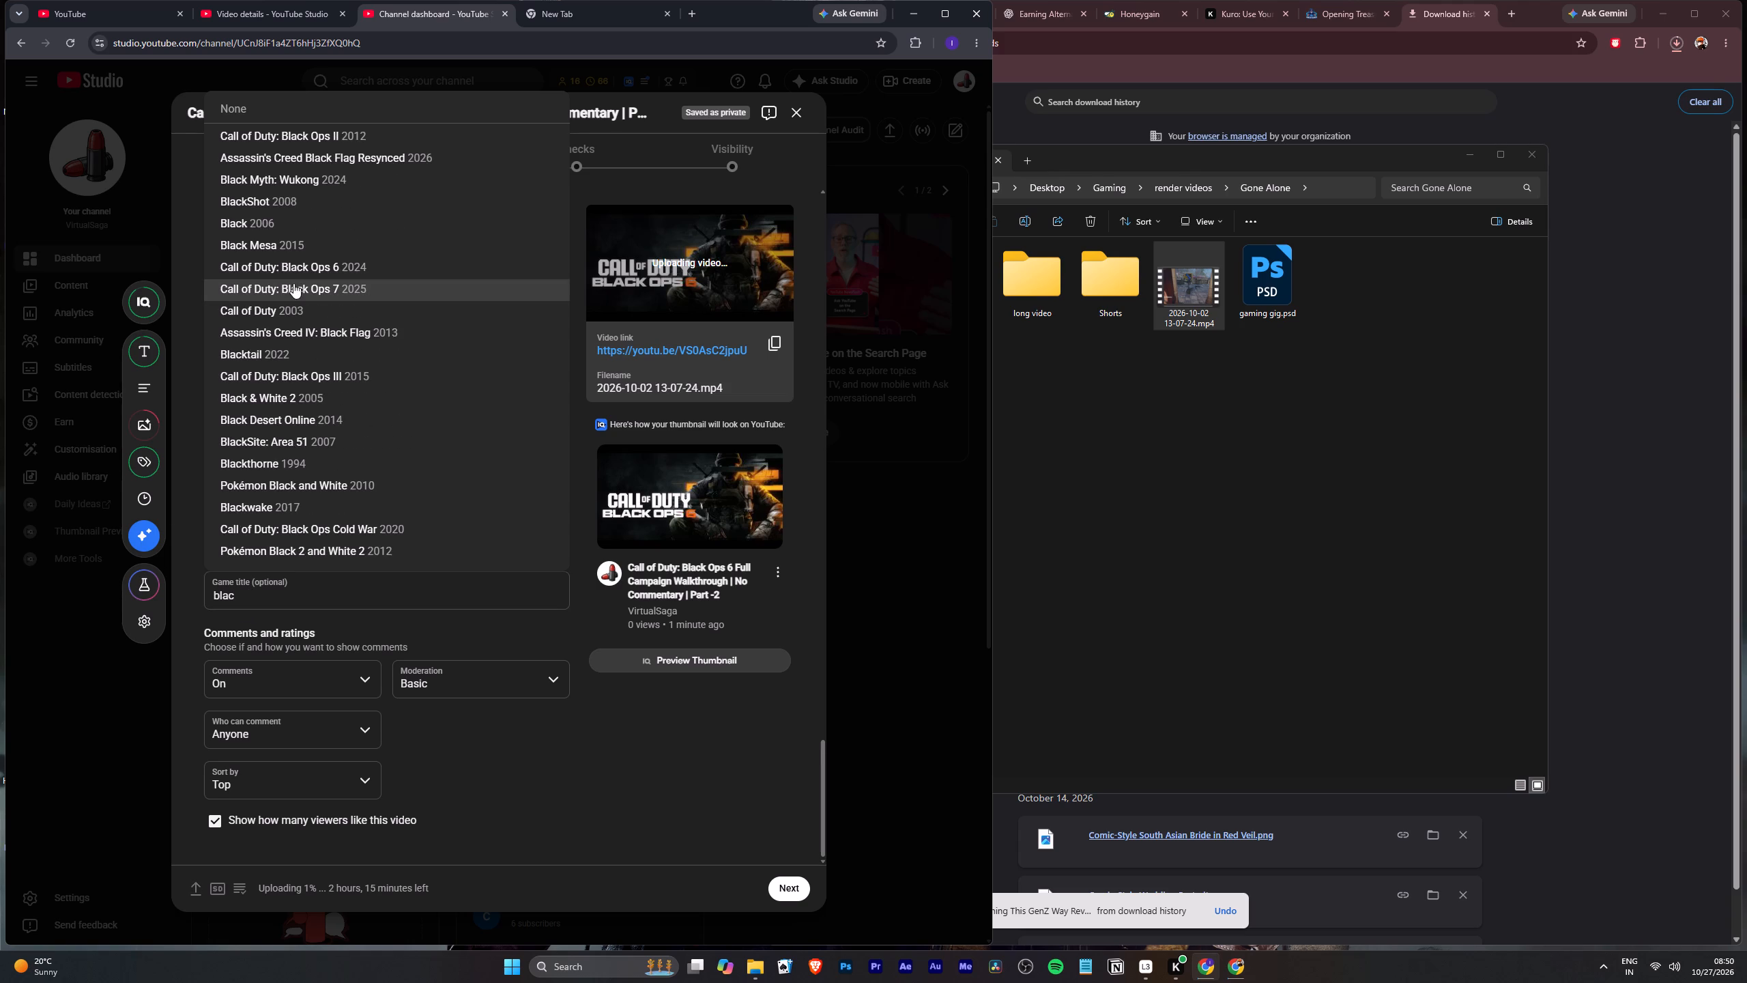
click(307, 264)
Turn off showing how many viewers like this video.
scroll(298, 685, down, 3)
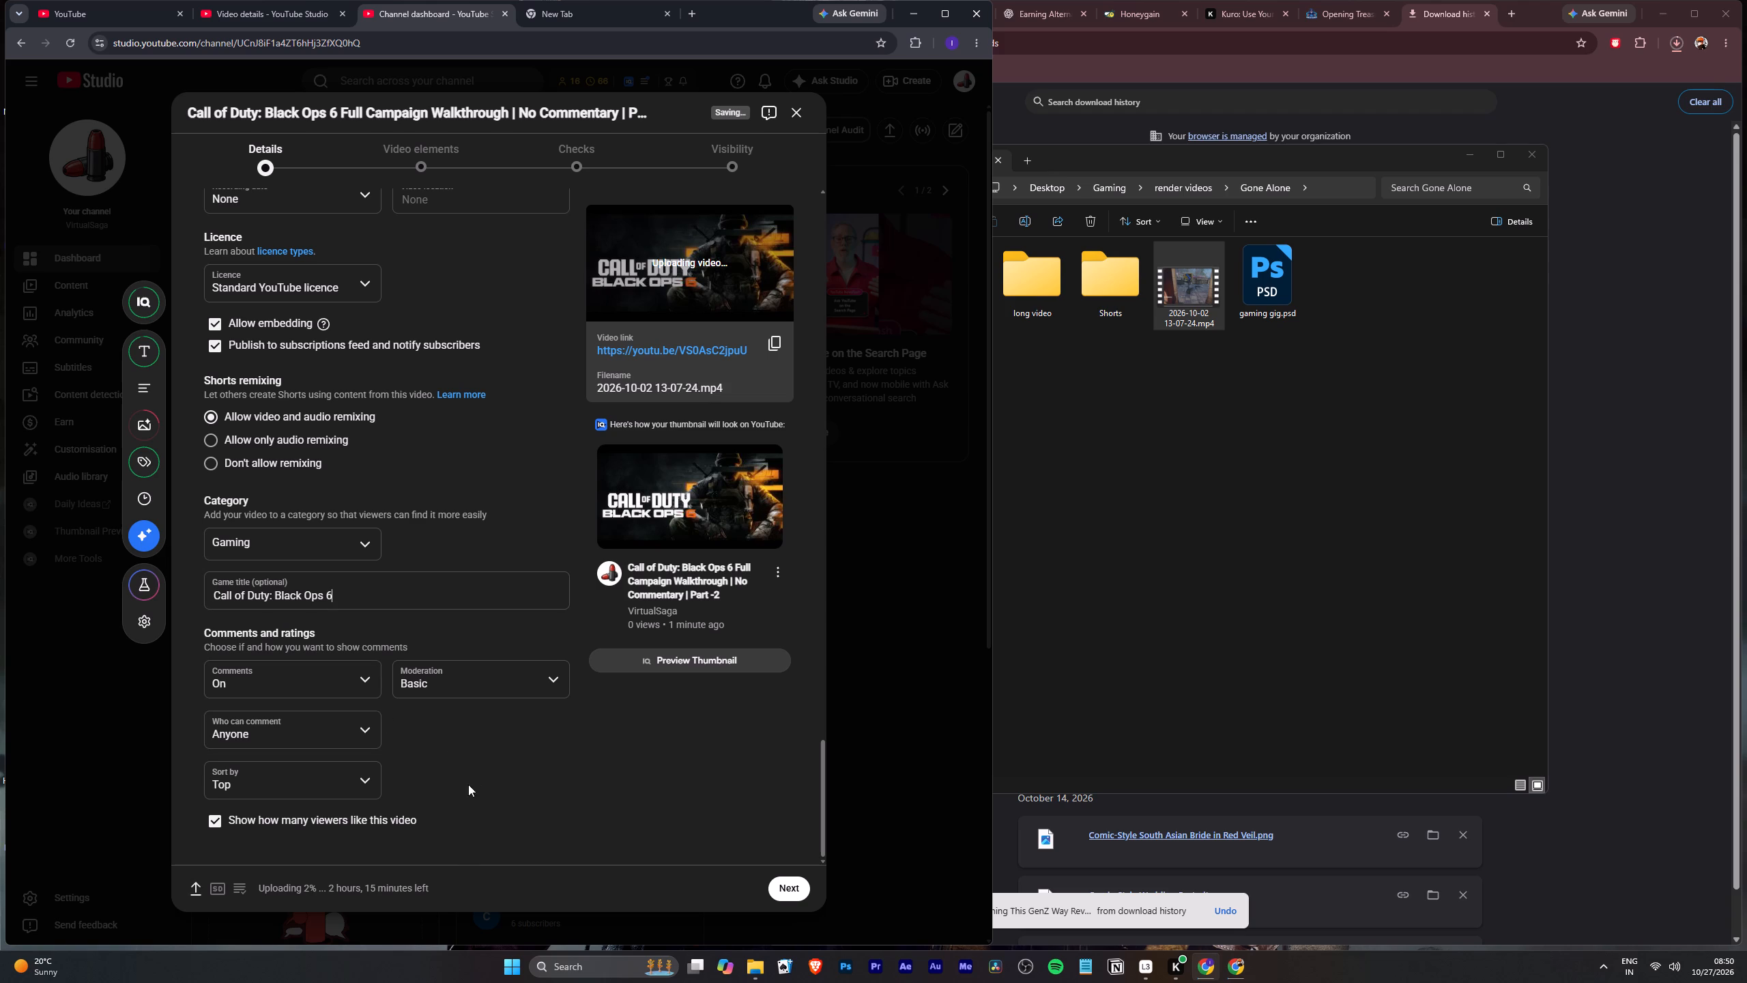
click(289, 823)
Advance the upload past the video elements and checks stages to Visibility without adding an end screen or cards.
click(789, 877)
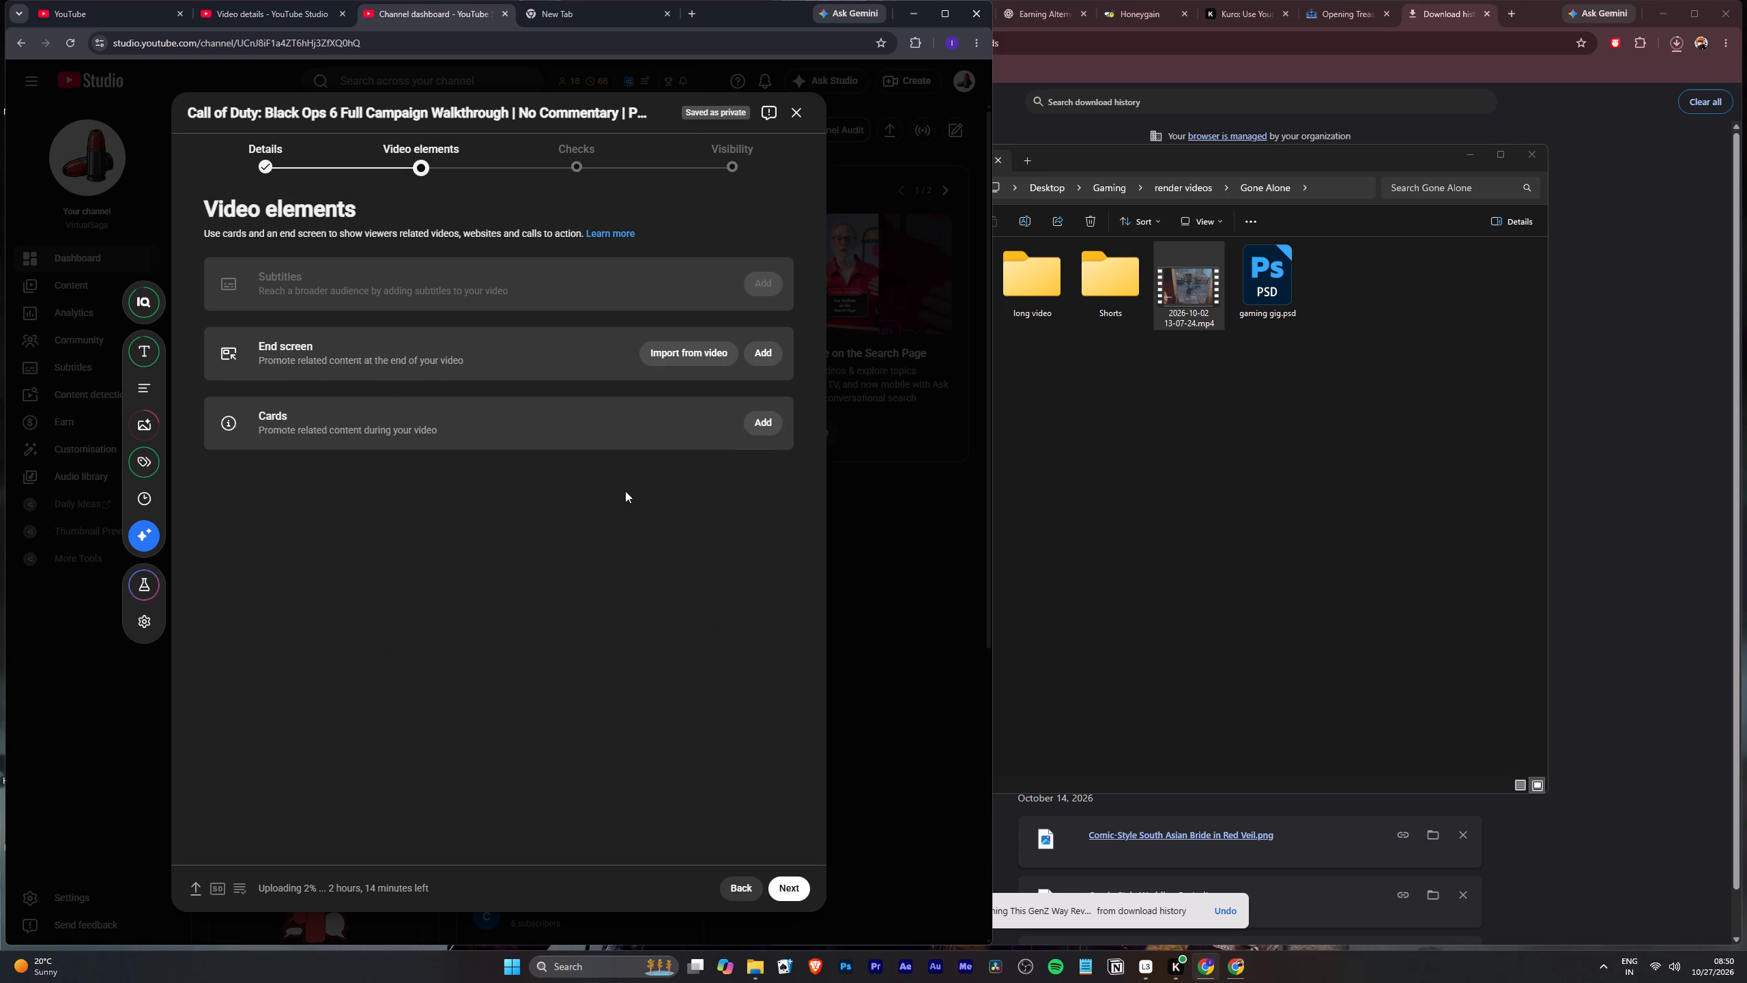
click(771, 887)
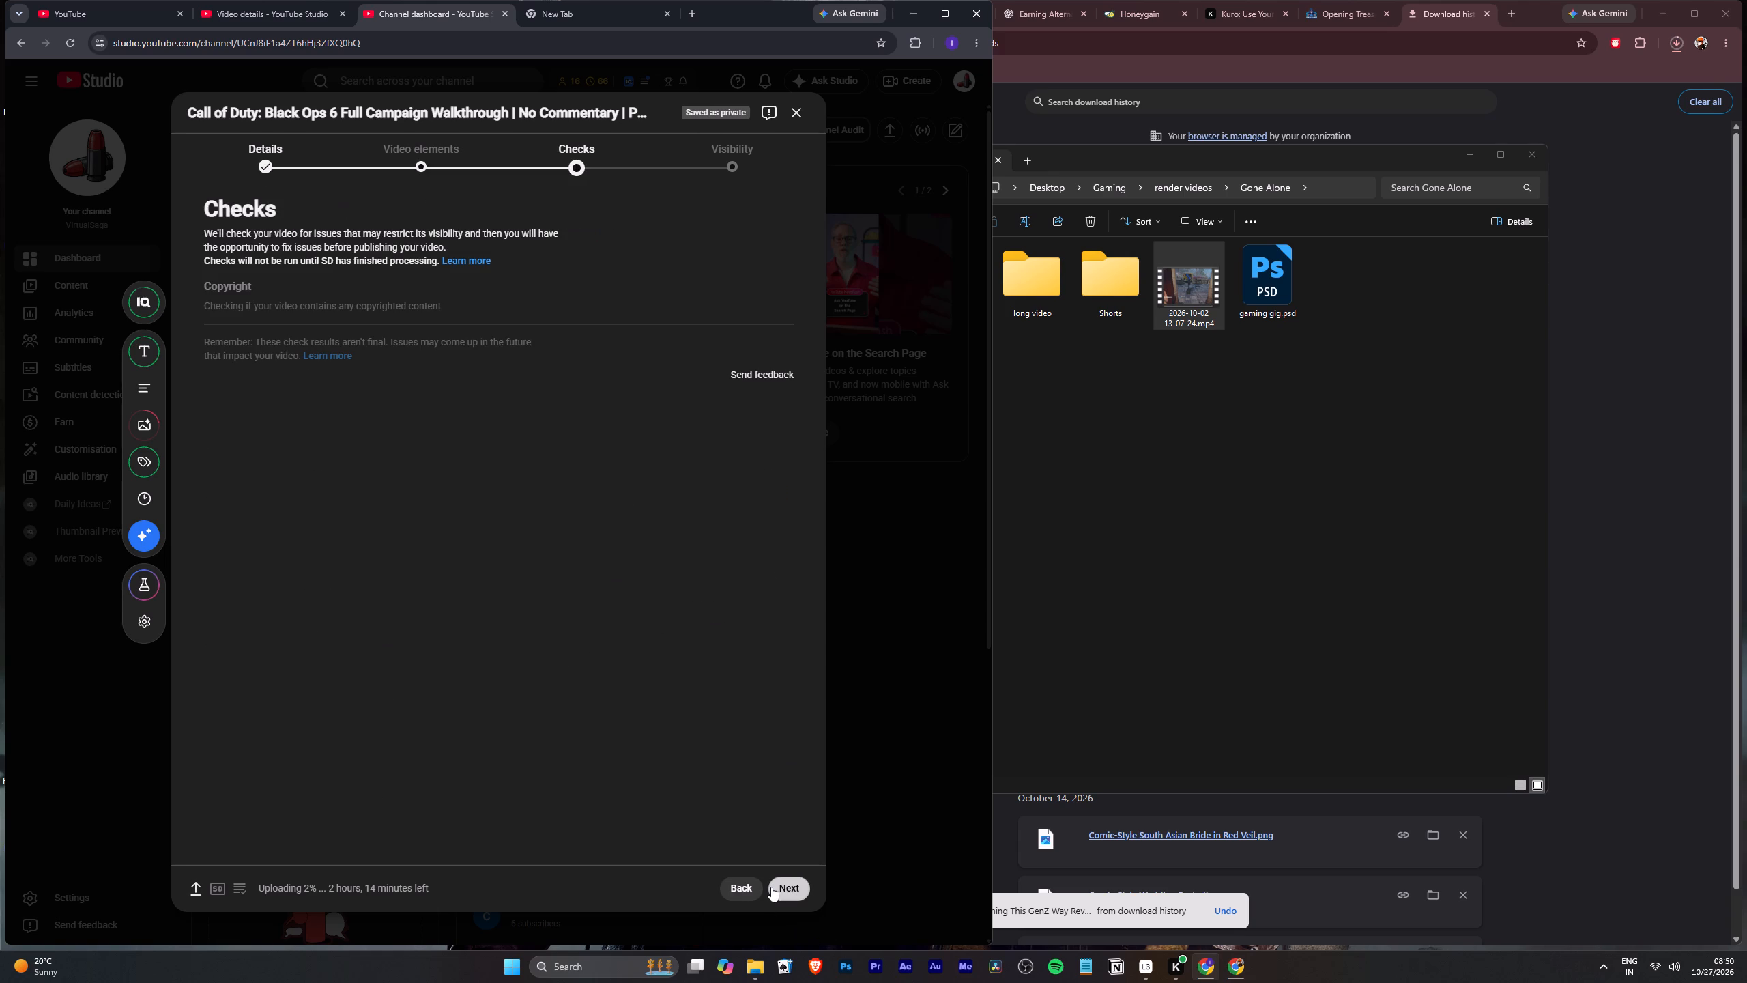
click(771, 887)
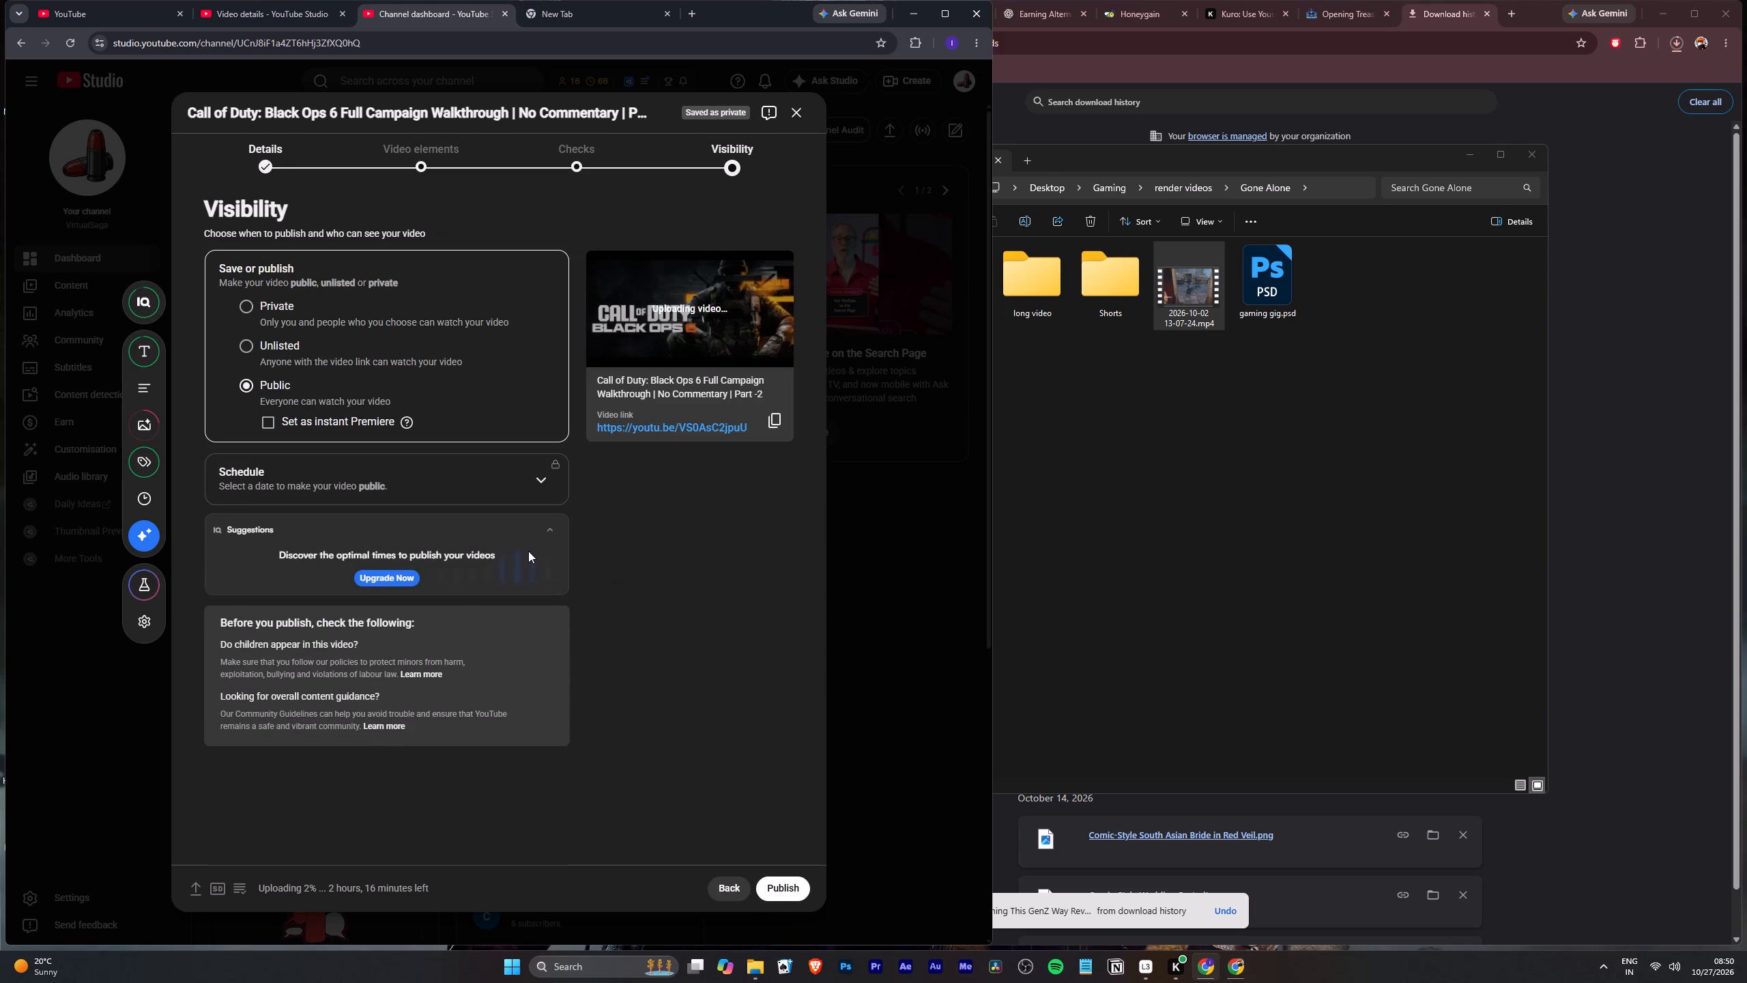
Leave the upload open and review the channel's basic info and advanced settings from the Part -1 video's YouTube Studio page.
click(120, 0)
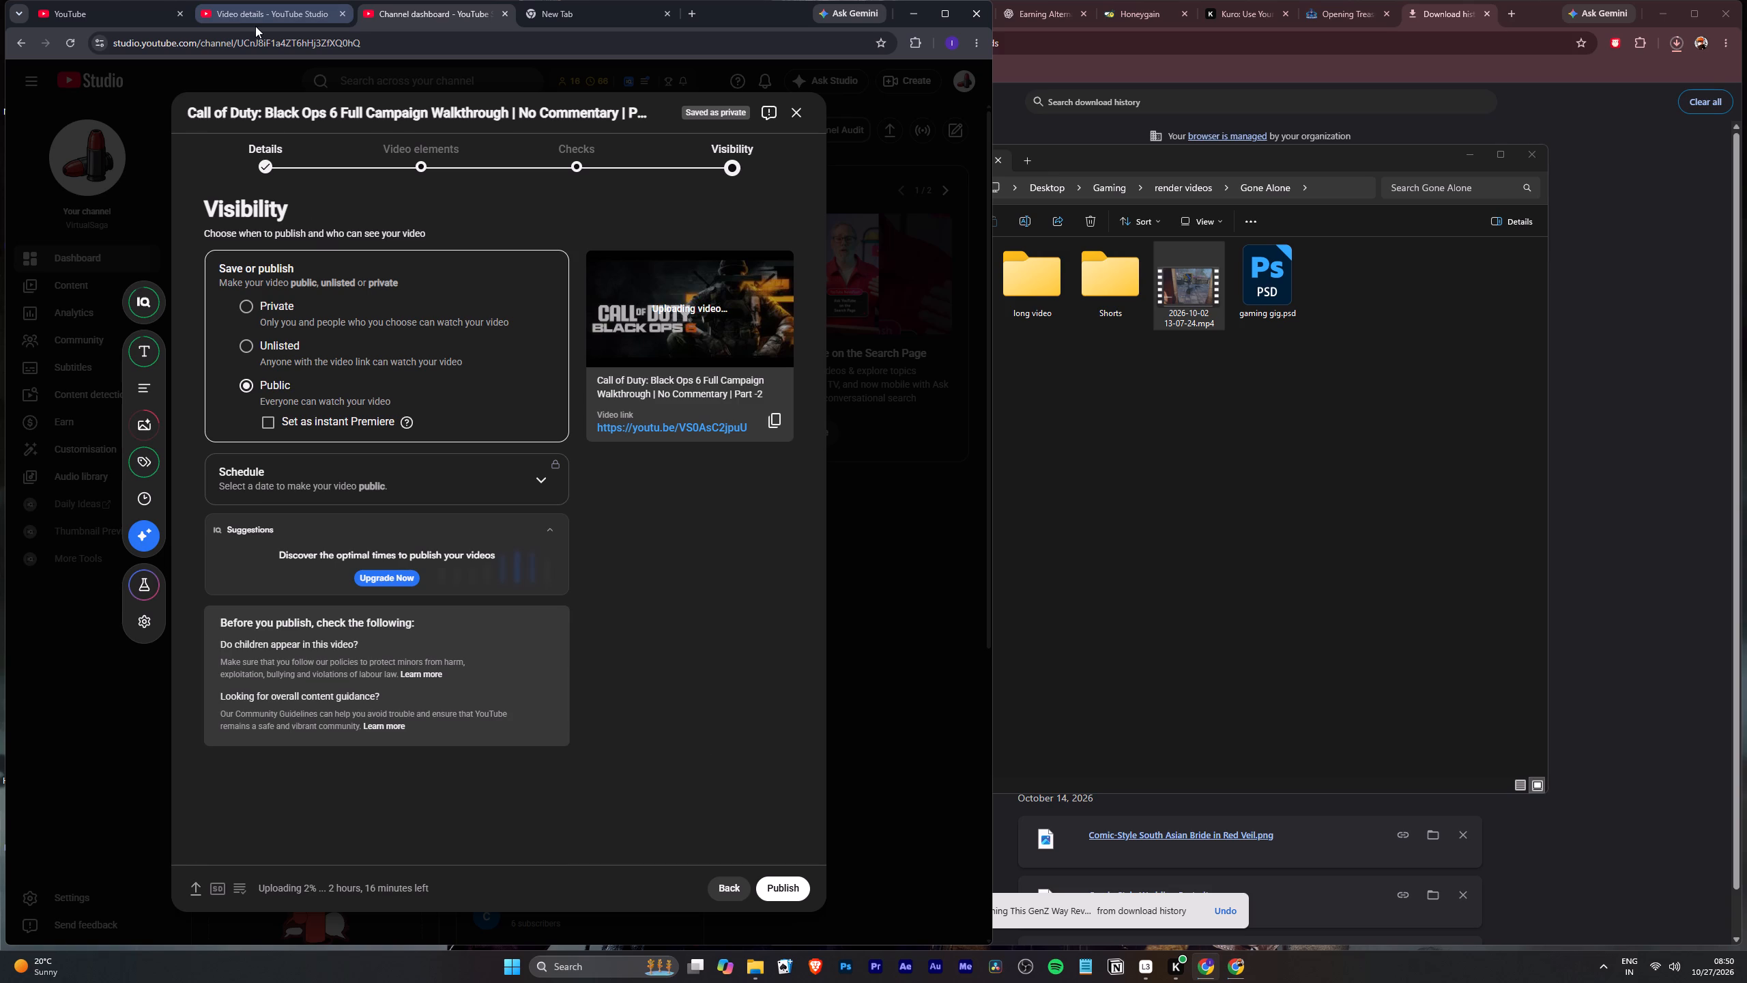
click(259, 25)
click(44, 112)
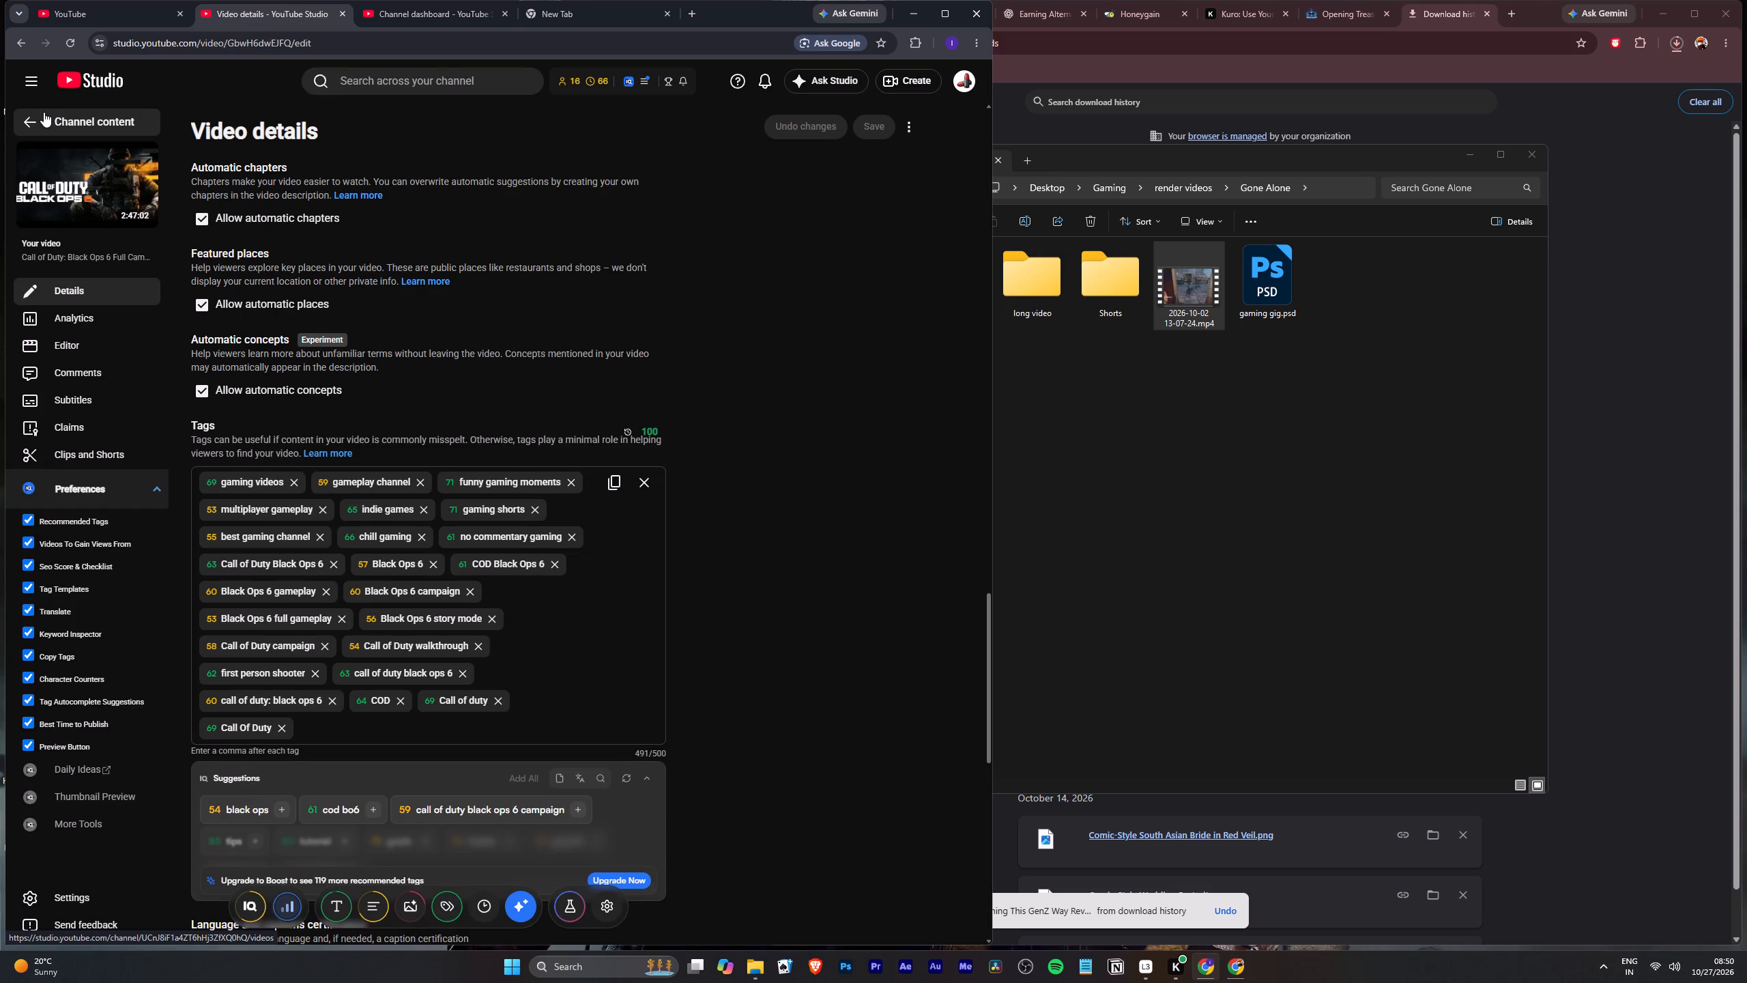
click(23, 120)
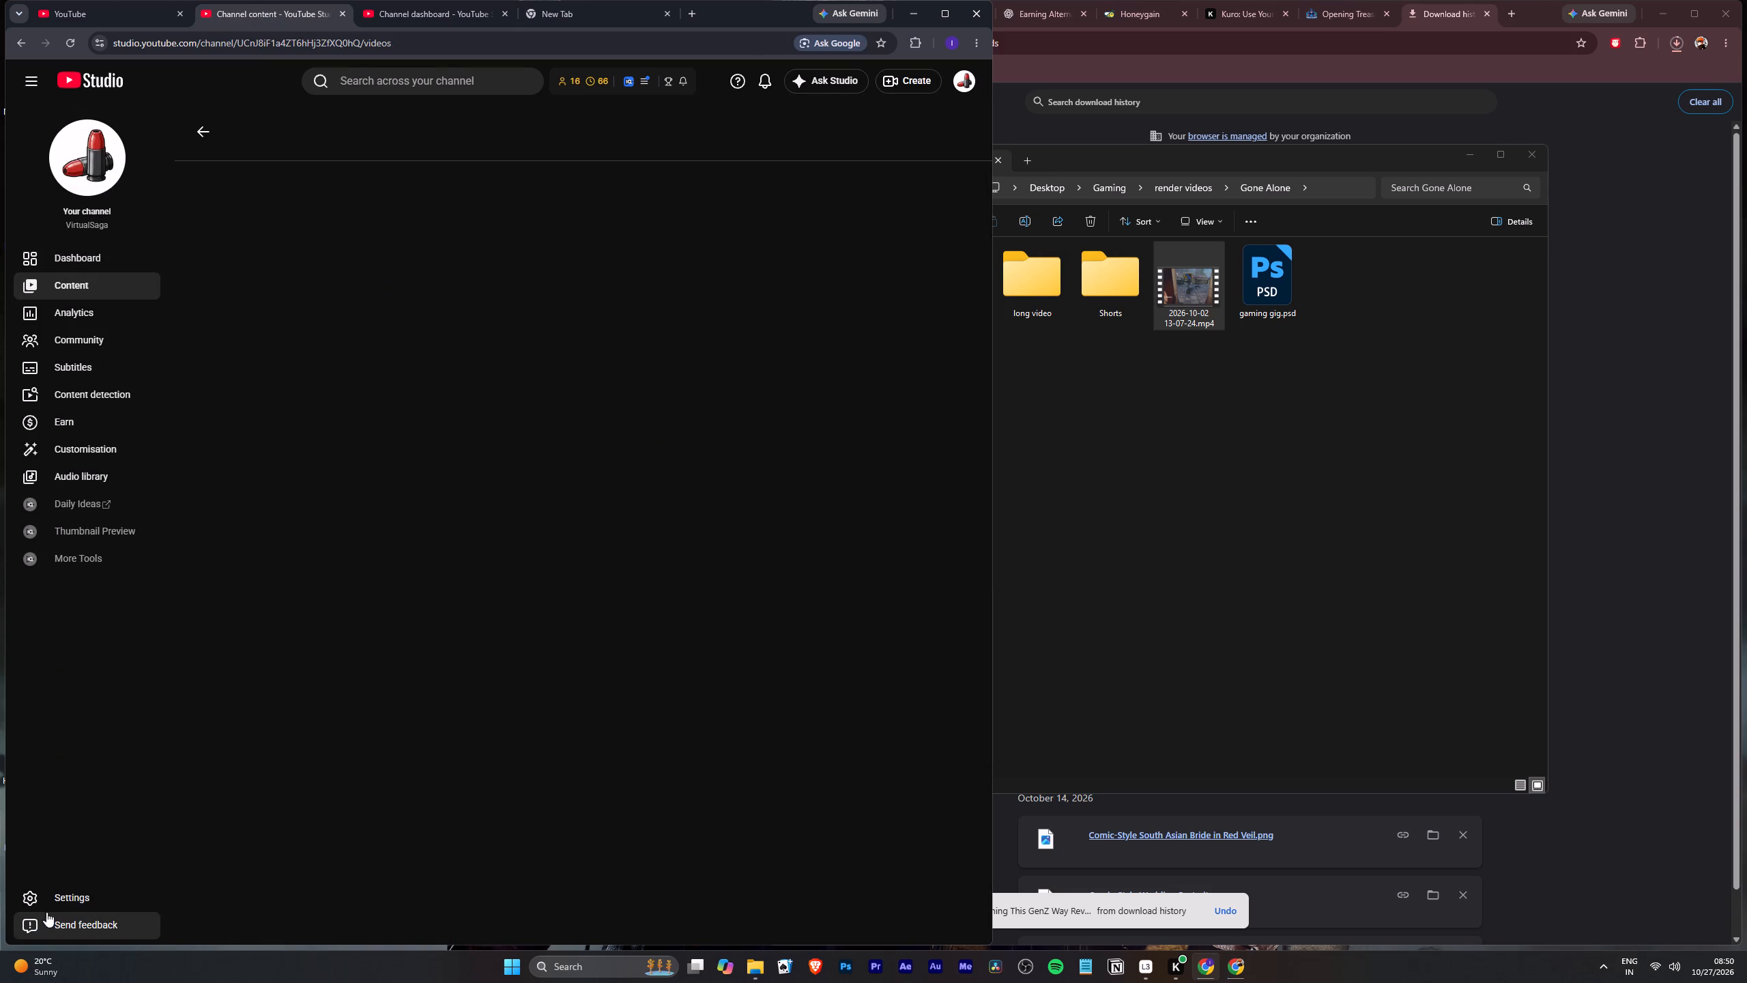
click(48, 897)
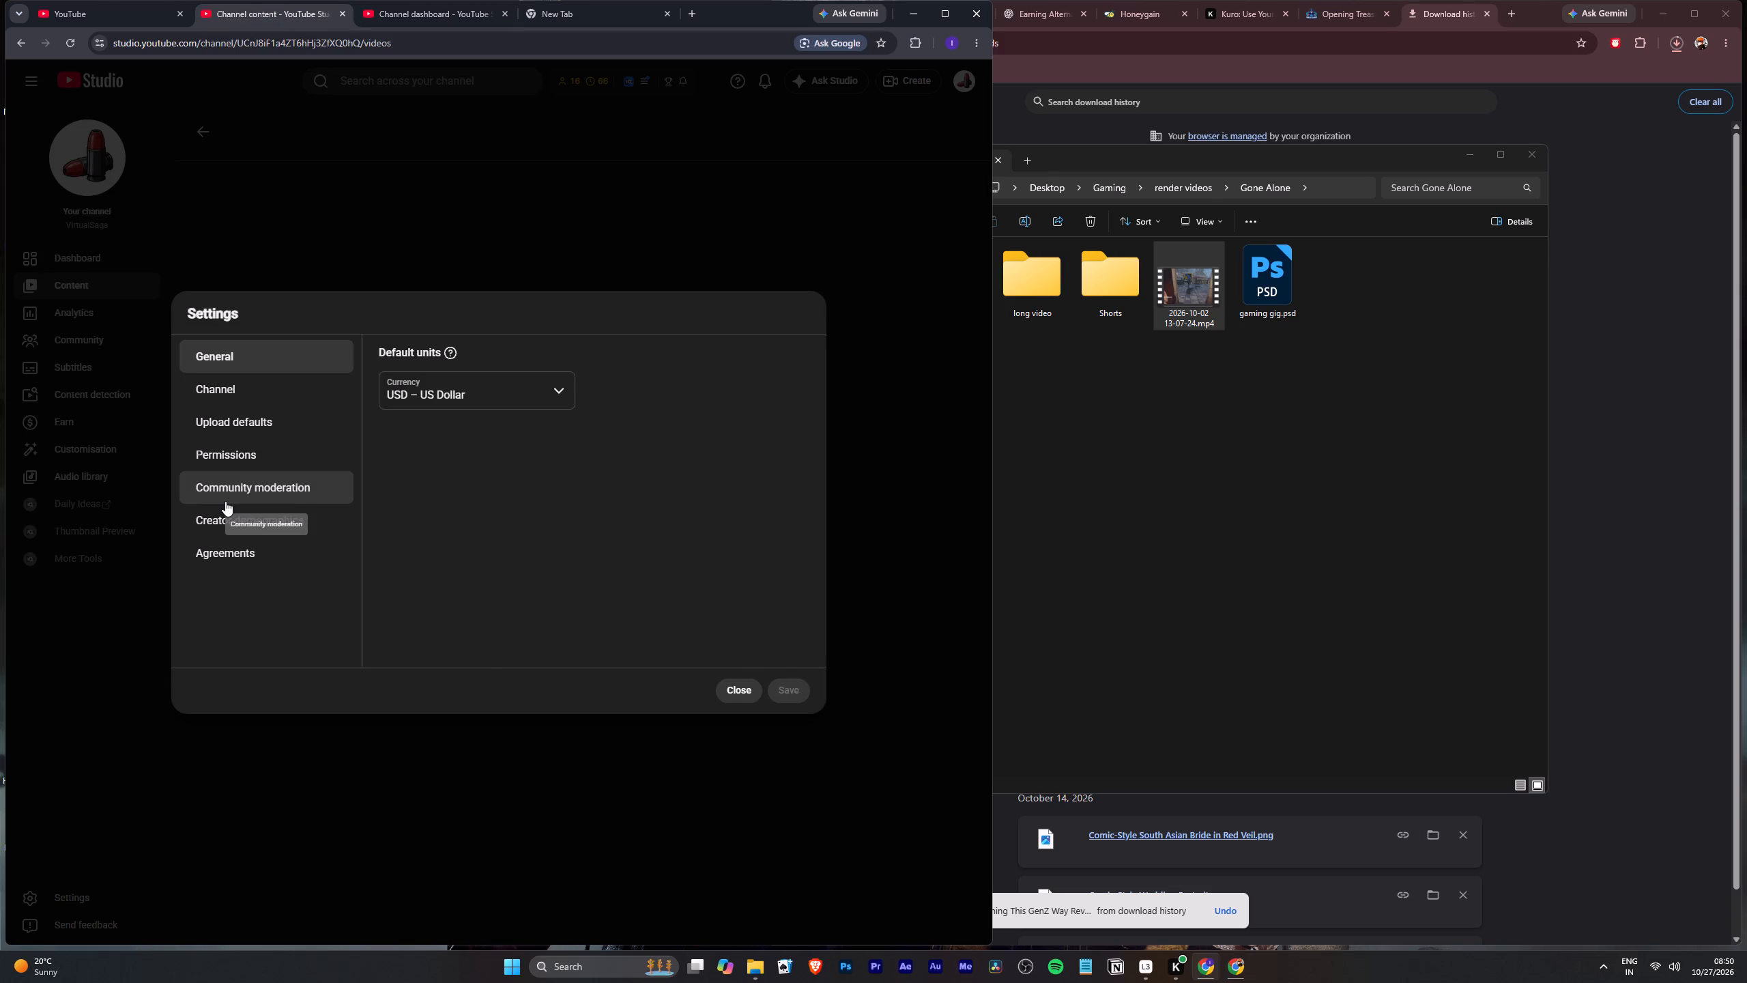
click(239, 389)
scroll(426, 449, down, 6)
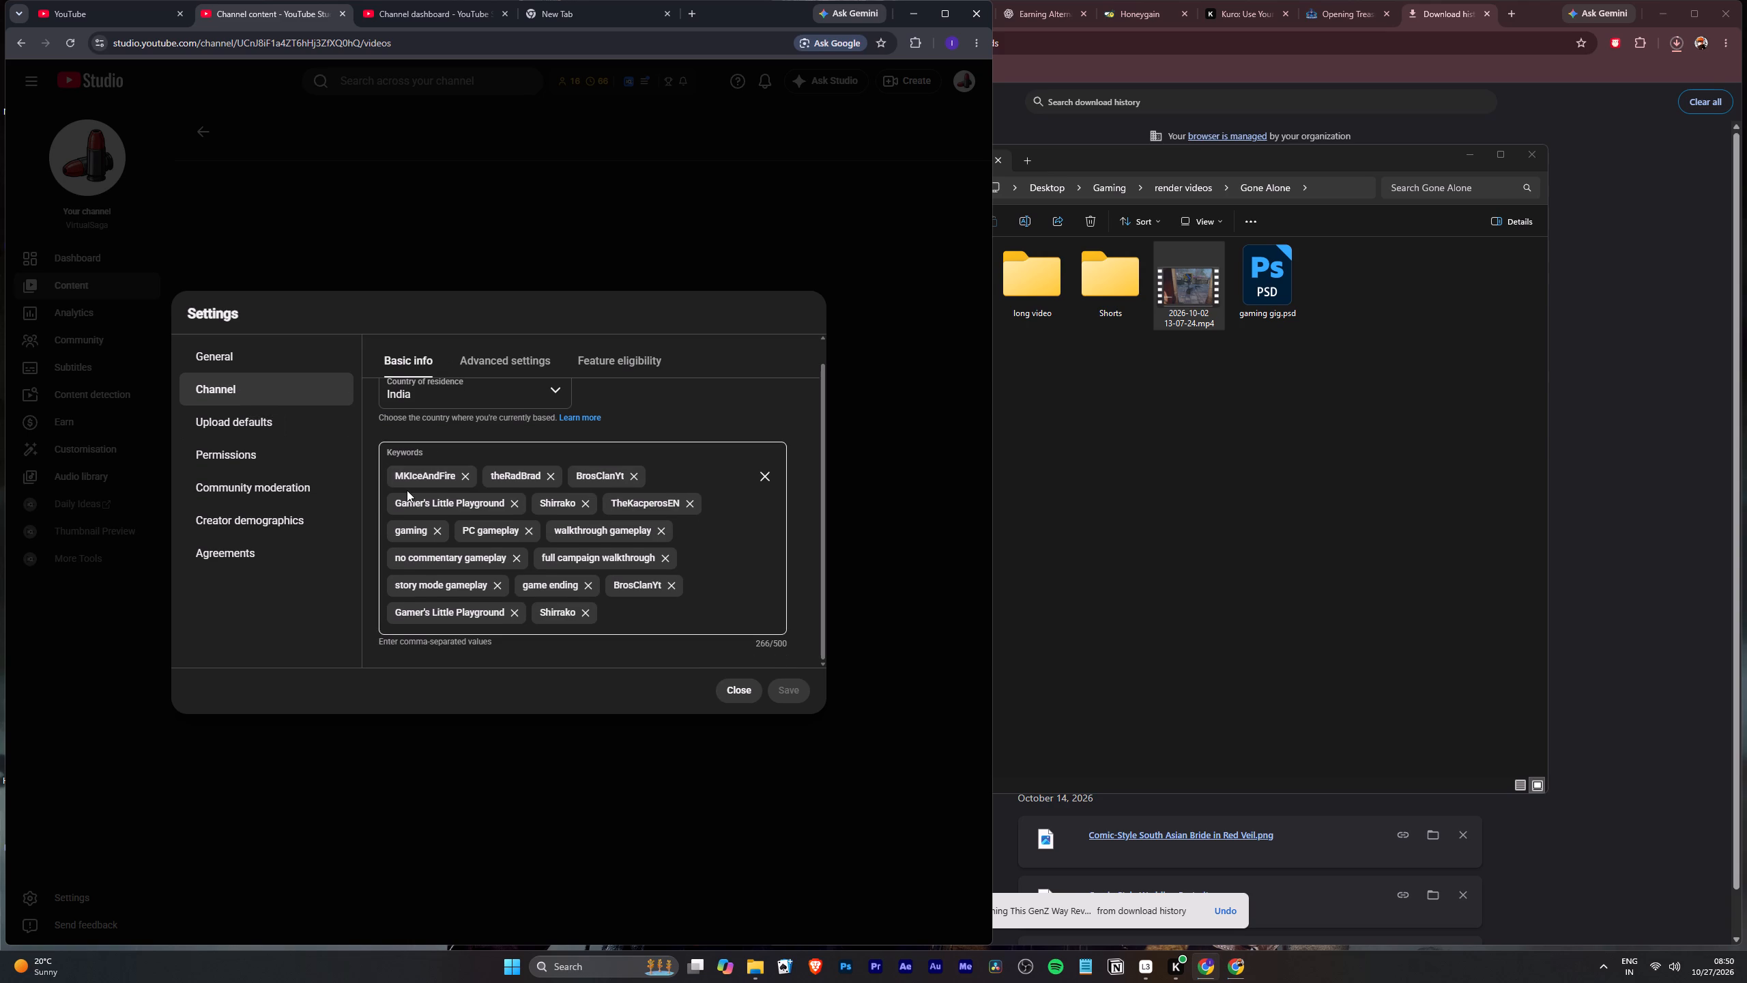
double_click(521, 365)
scroll(460, 516, down, 9)
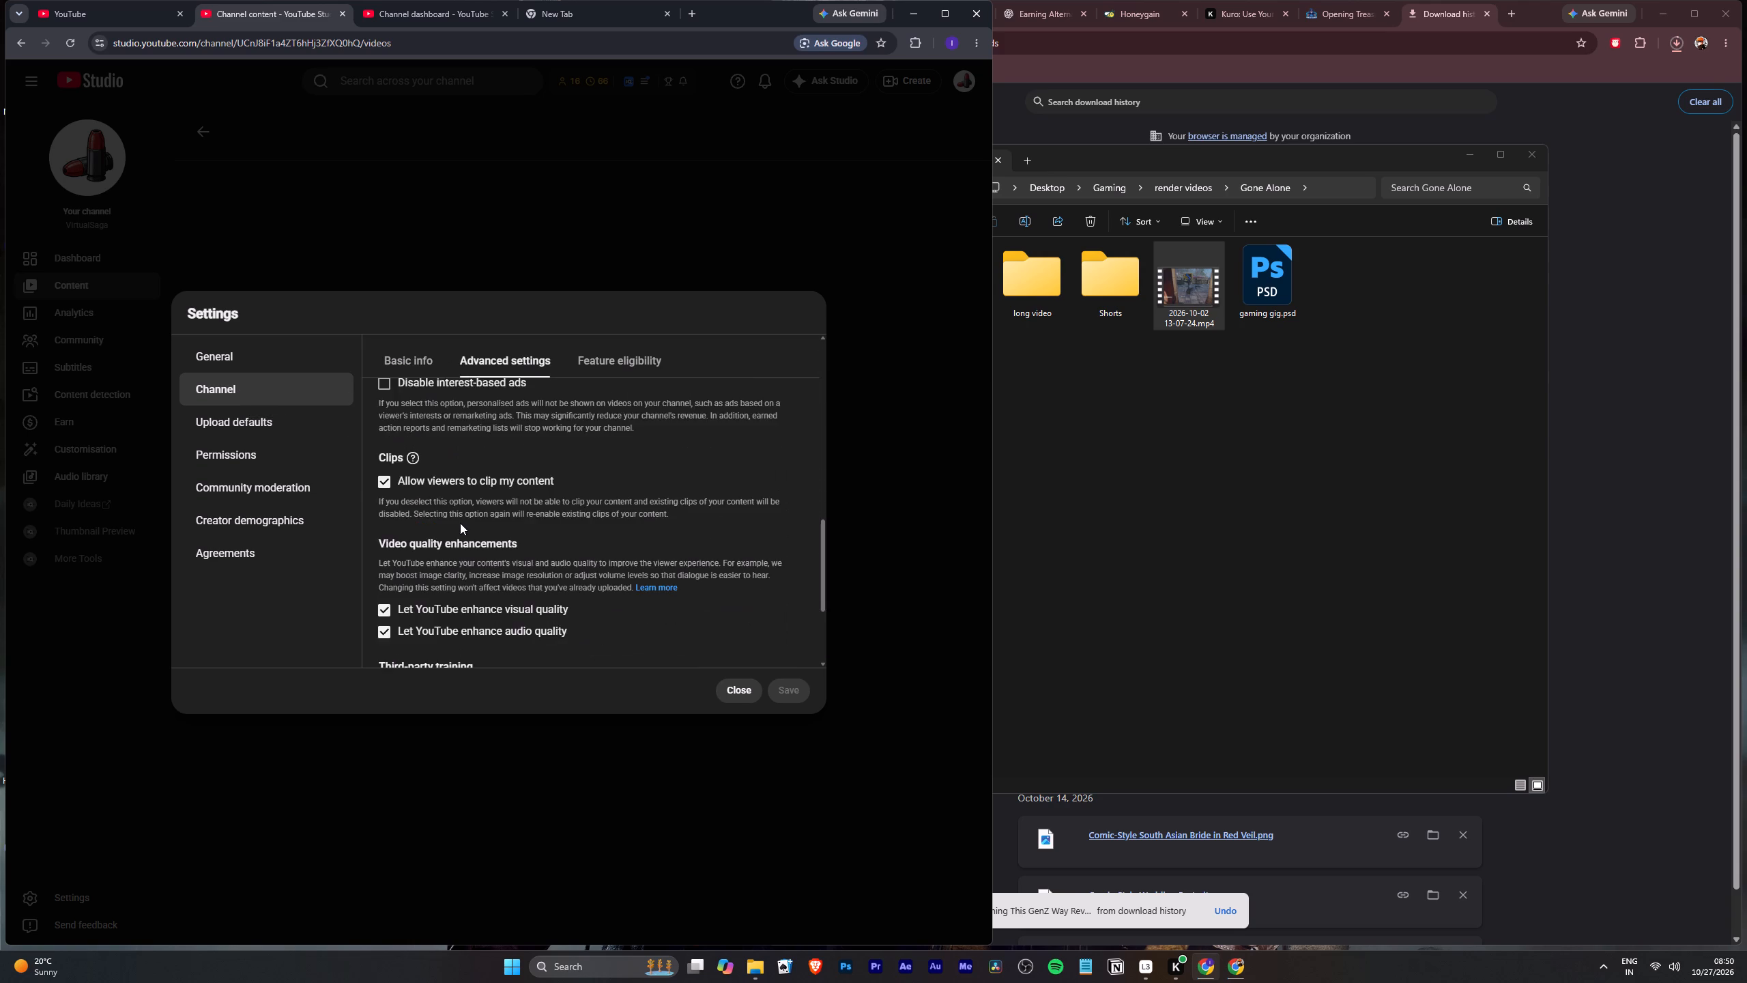
scroll(460, 523, down, 6)
Examine the channel's feature eligibility, including the benefits and requirements of the advanced features.
click(595, 358)
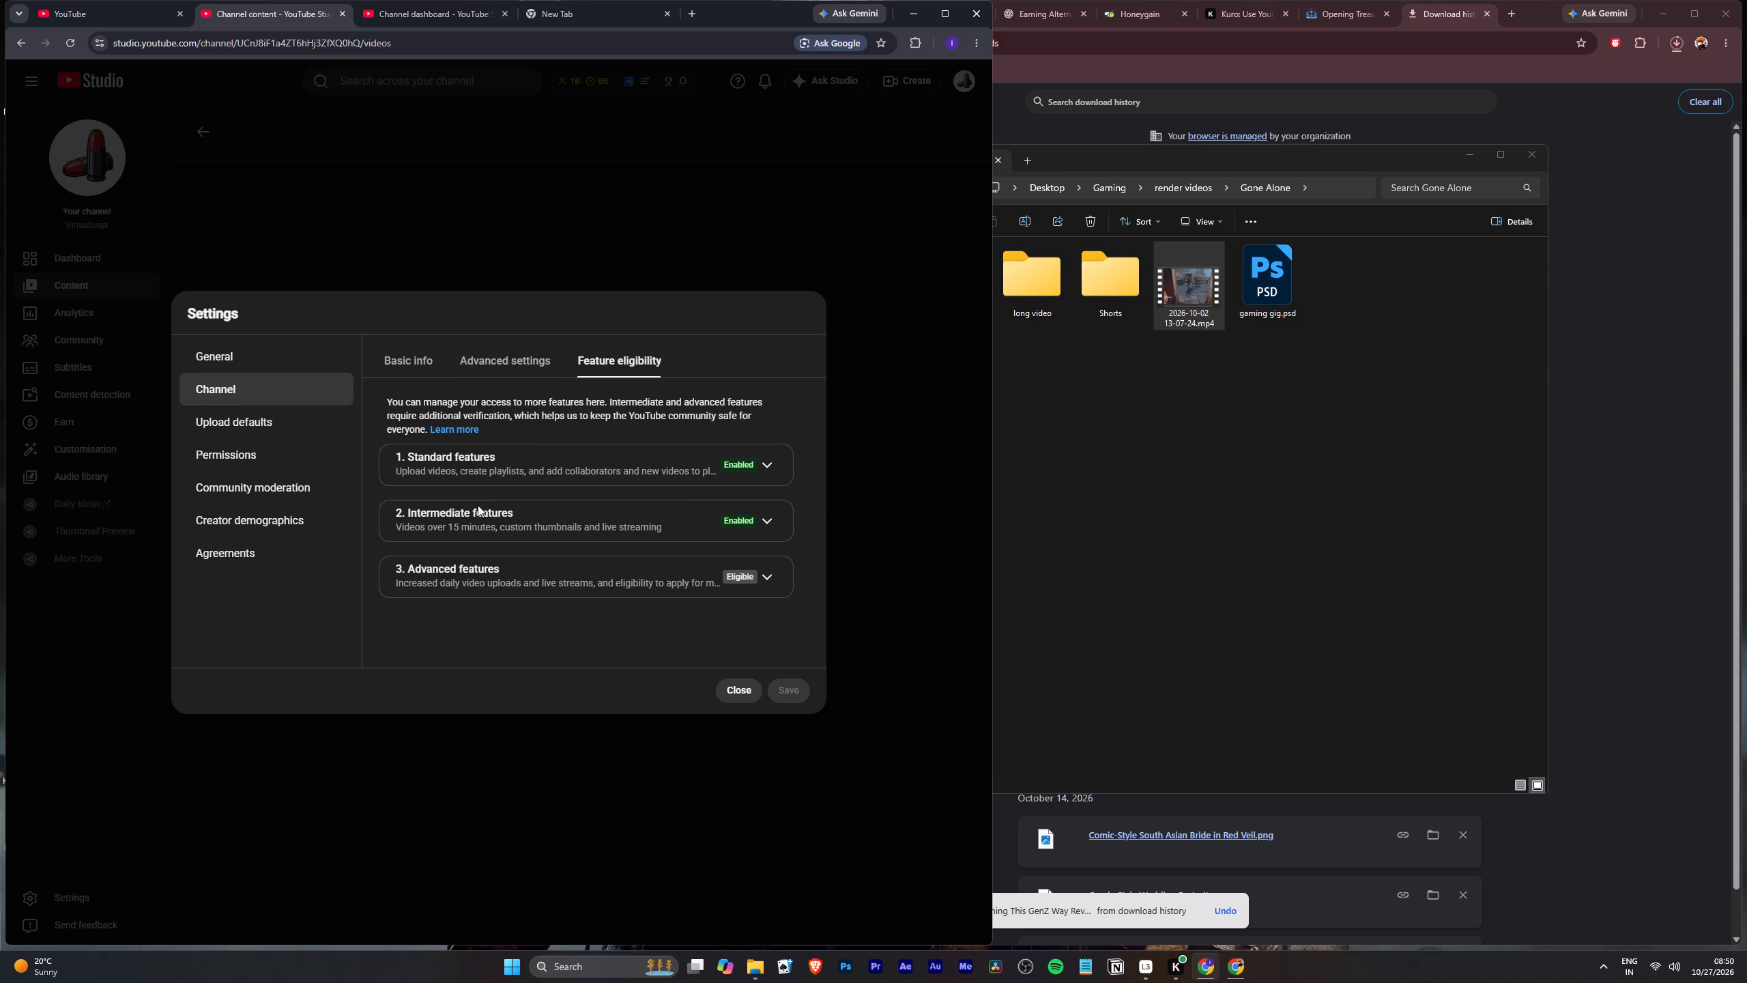
scroll(476, 519, down, 3)
drag(408, 569, 512, 558)
click(468, 621)
drag(416, 582, 495, 578)
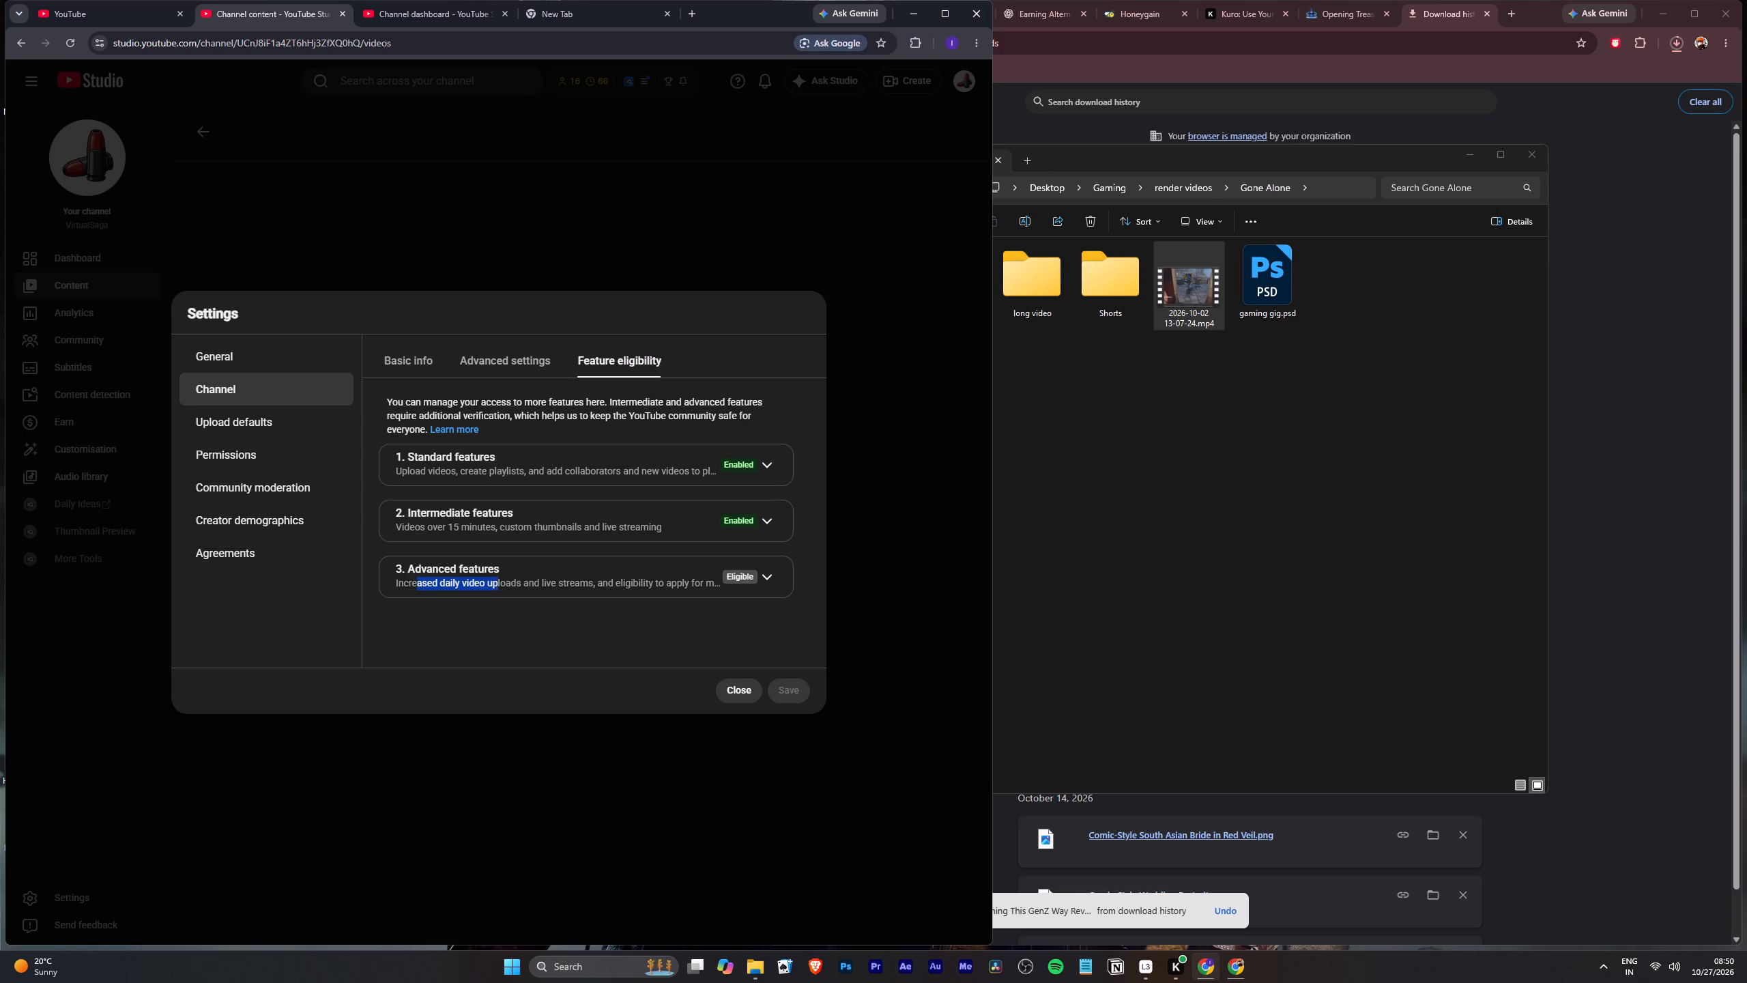
drag(495, 578, 635, 567)
click(655, 572)
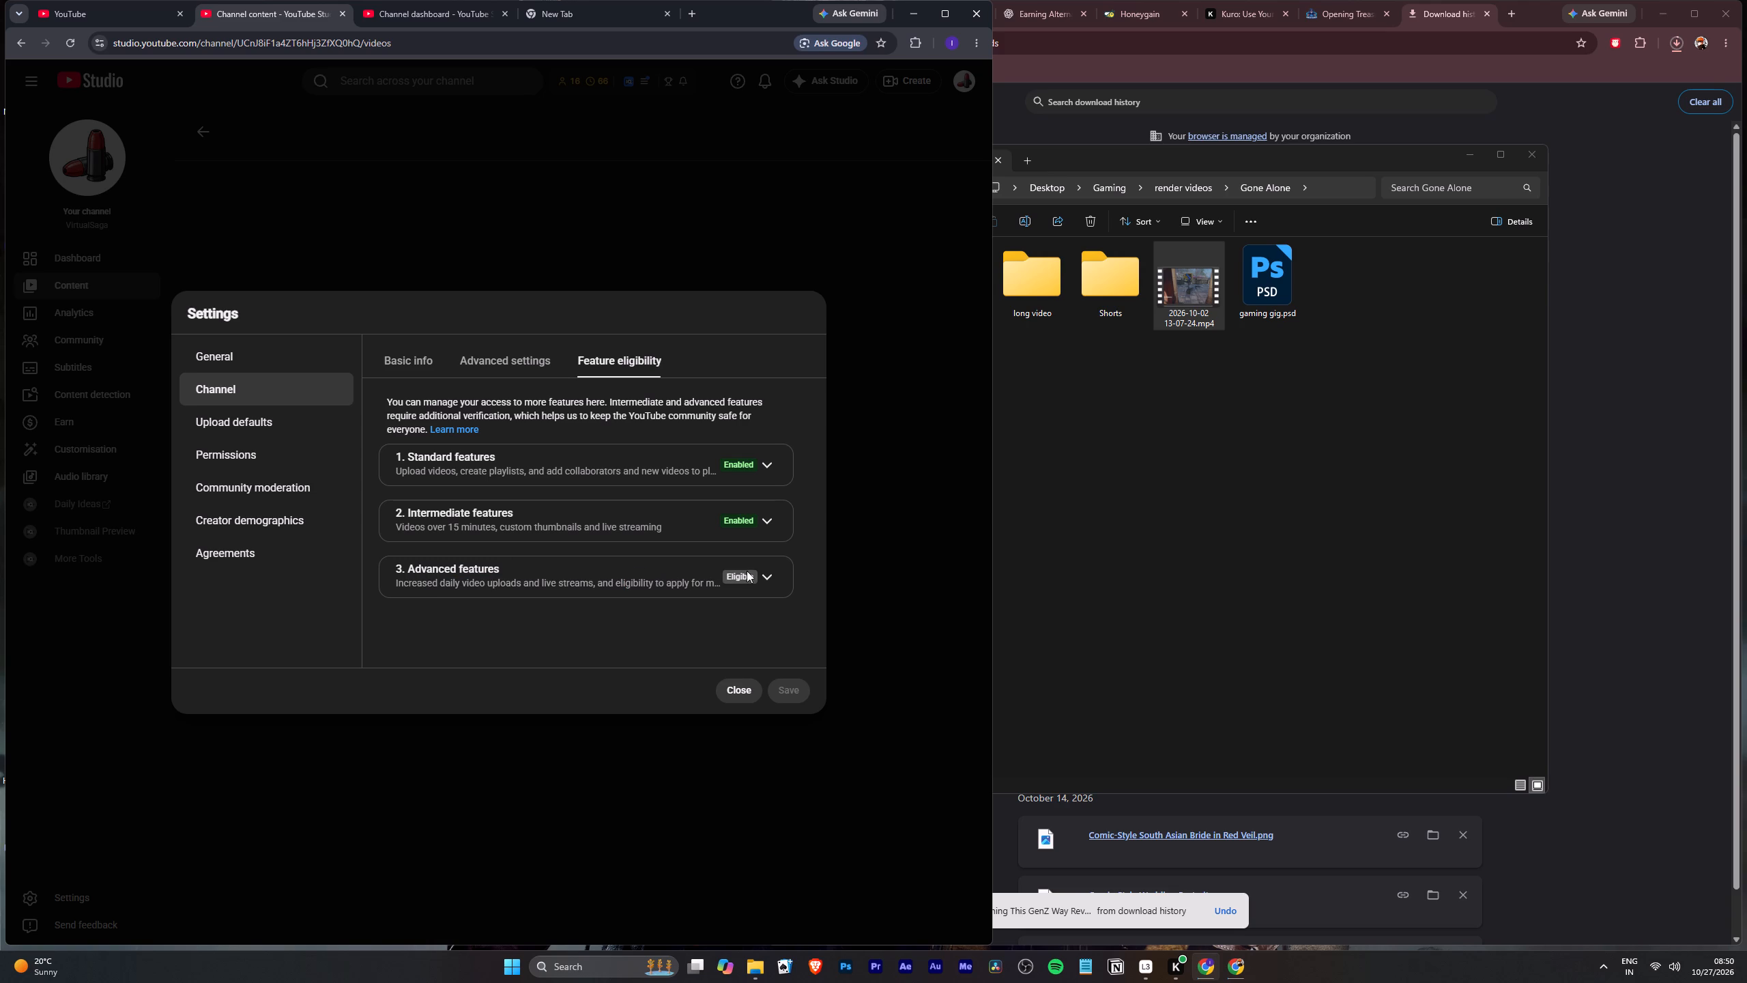
click(760, 573)
scroll(616, 580, down, 4)
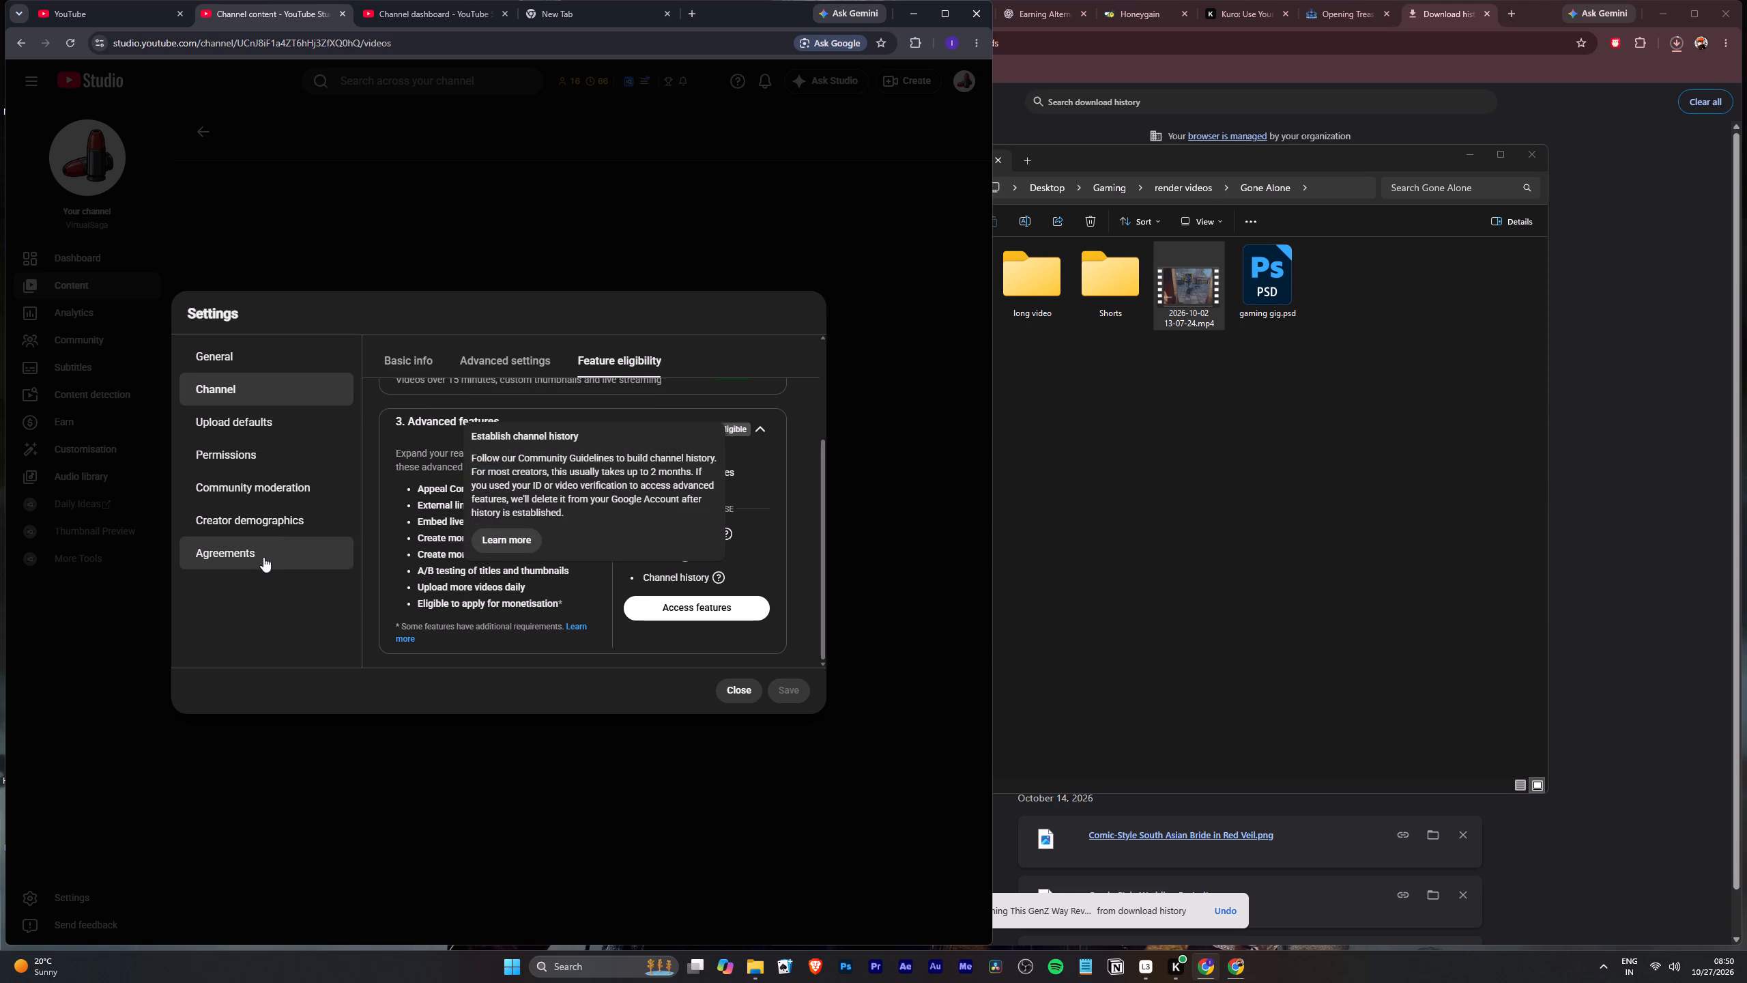
scroll(745, 528, up, 2)
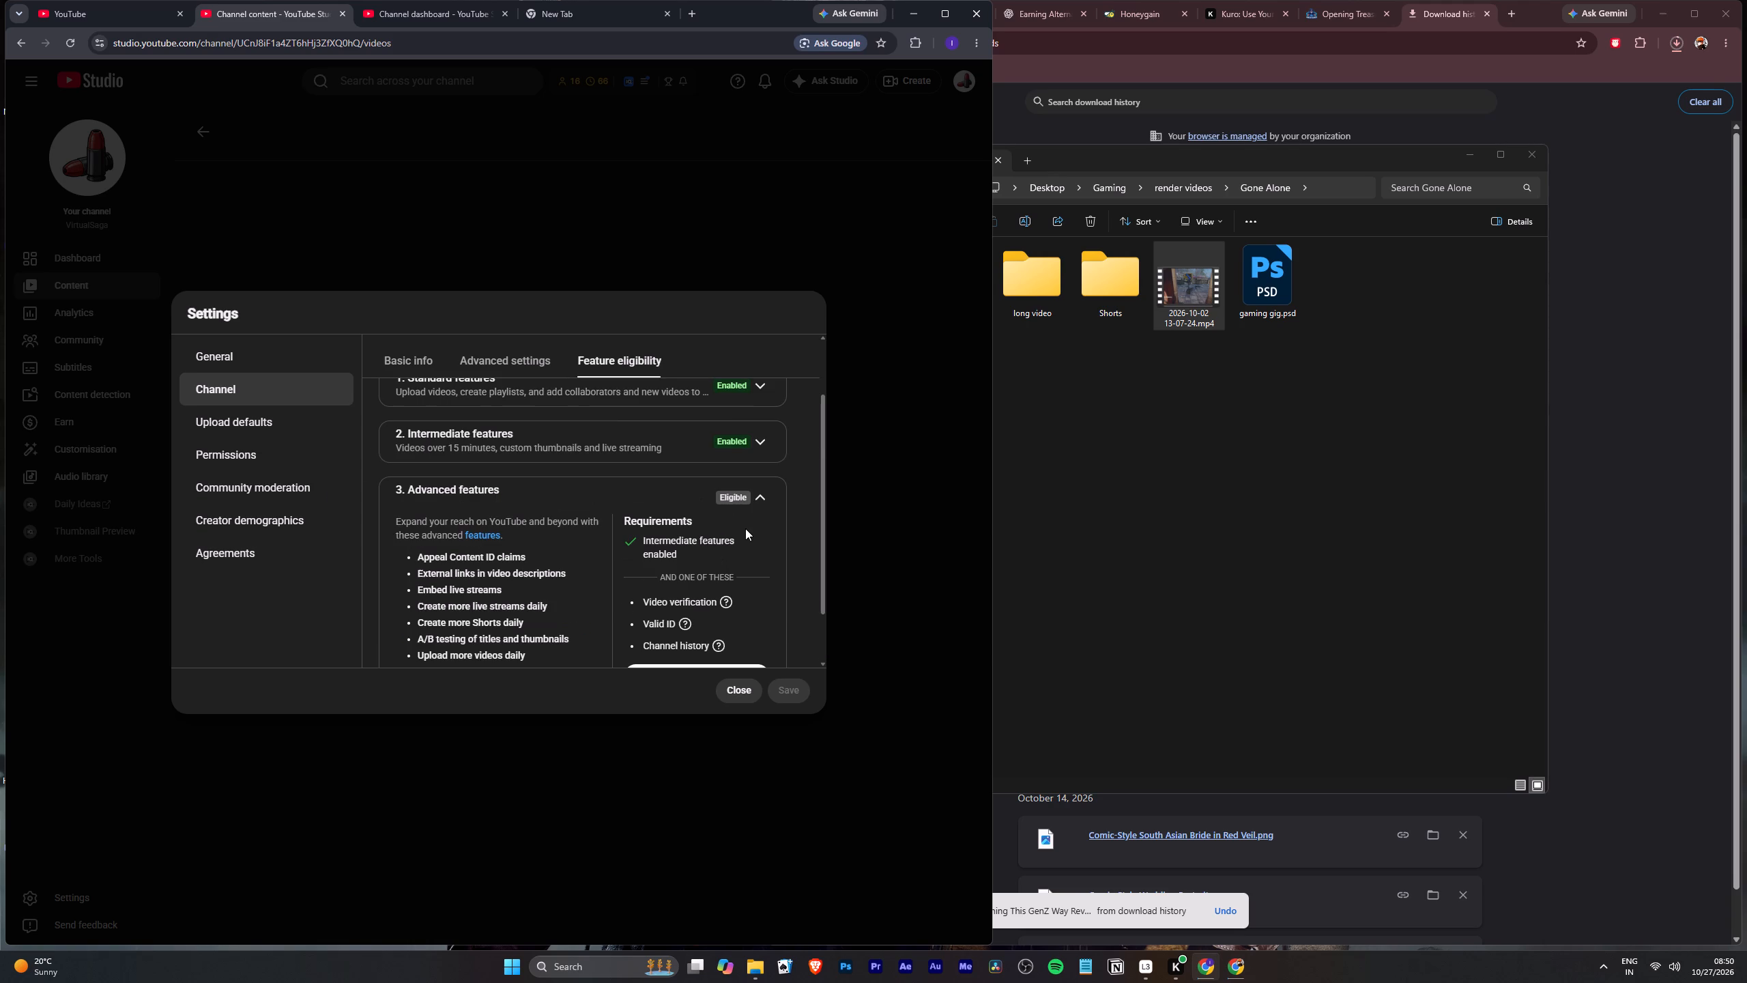
scroll(452, 558, down, 2)
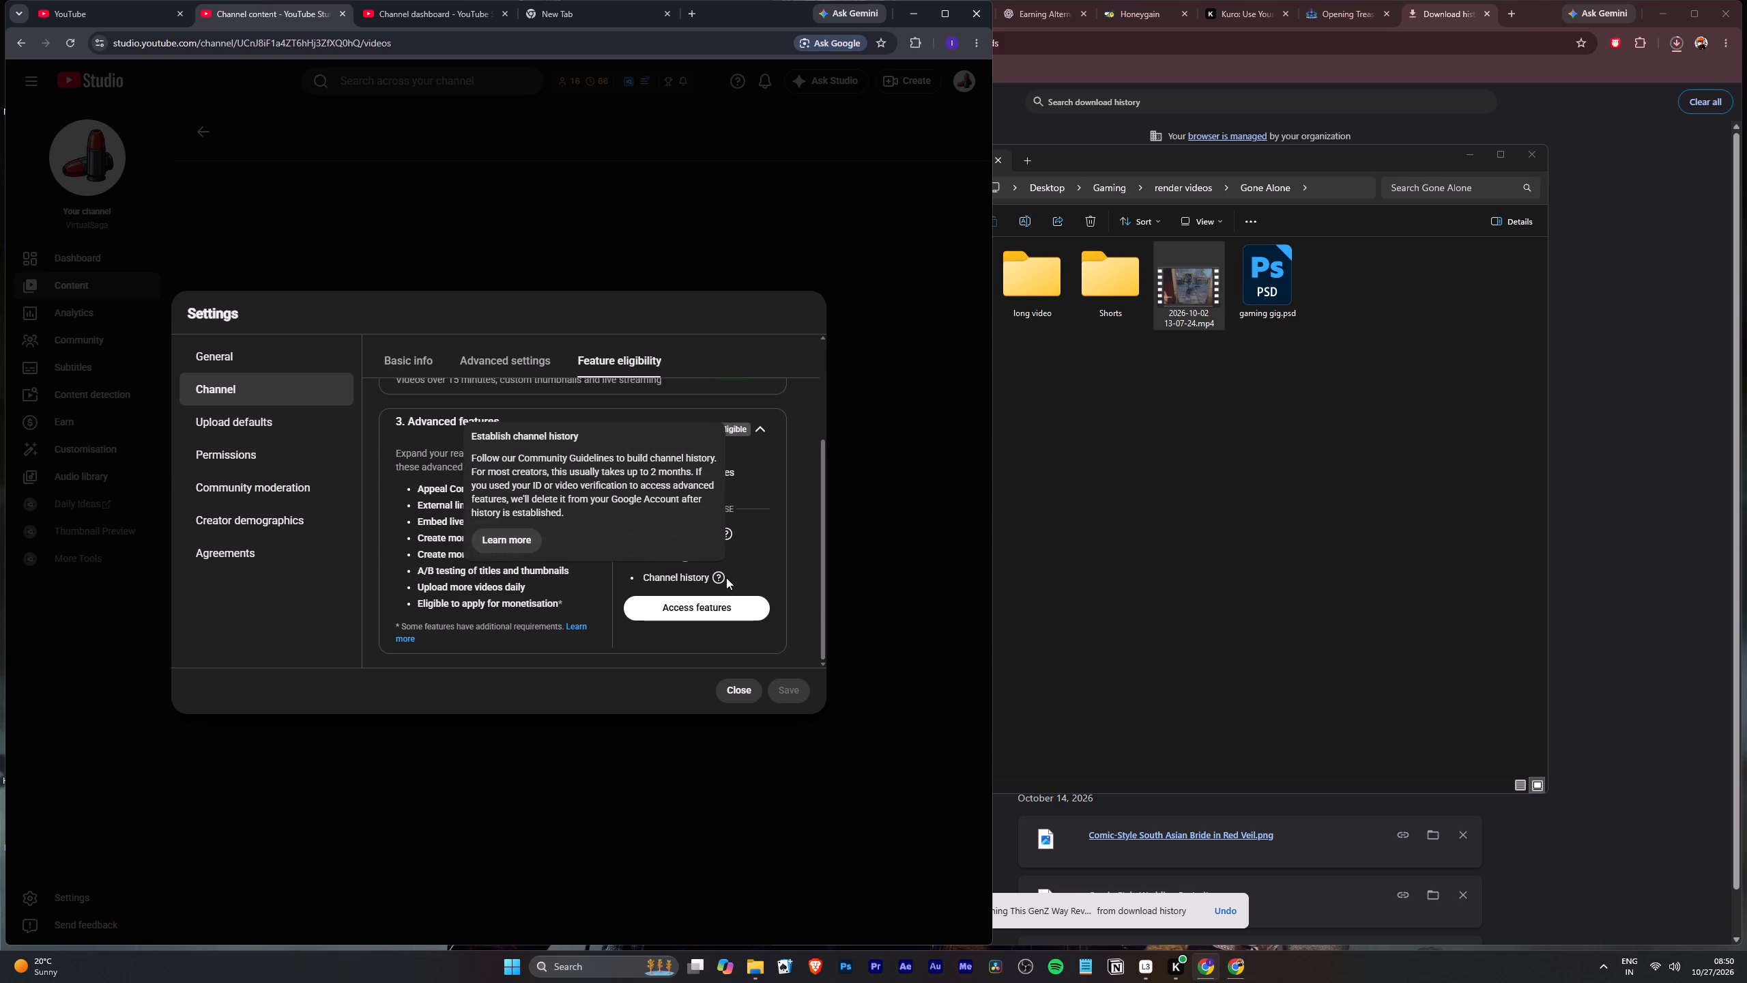
Review the channel's upload defaults, permissions, community moderation content controls, creator demographics and agreements in the settings.
click(244, 416)
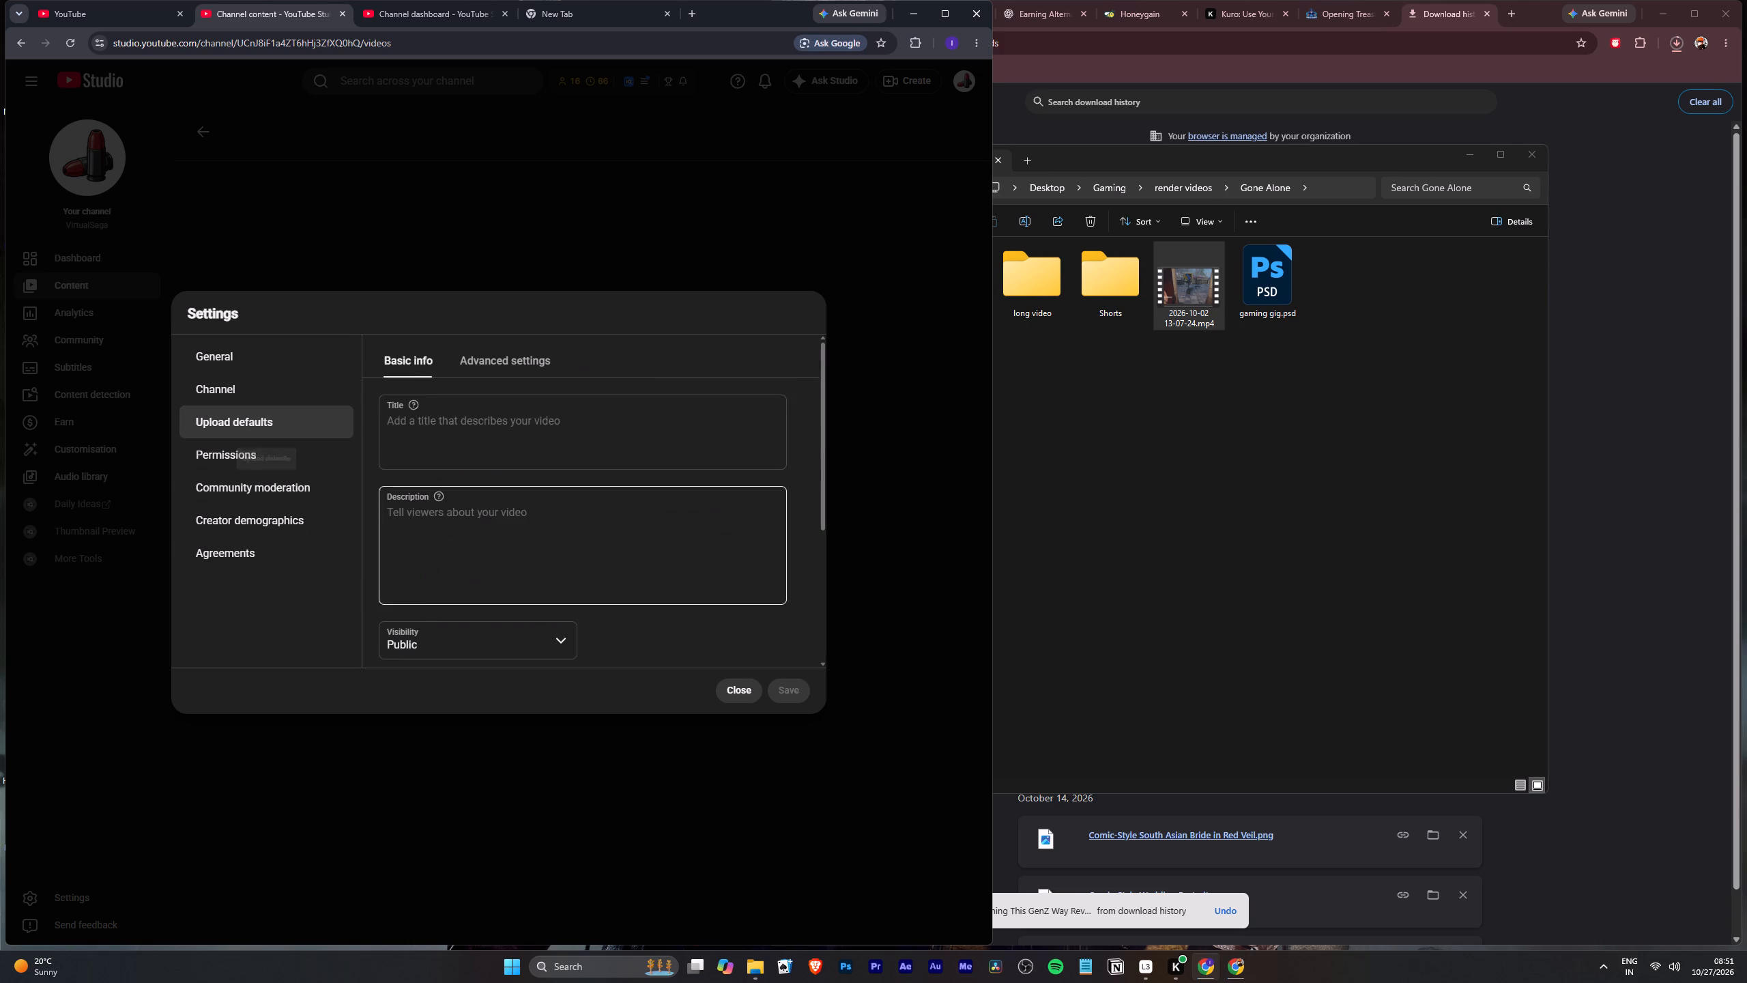
scroll(452, 515, down, 9)
click(177, 438)
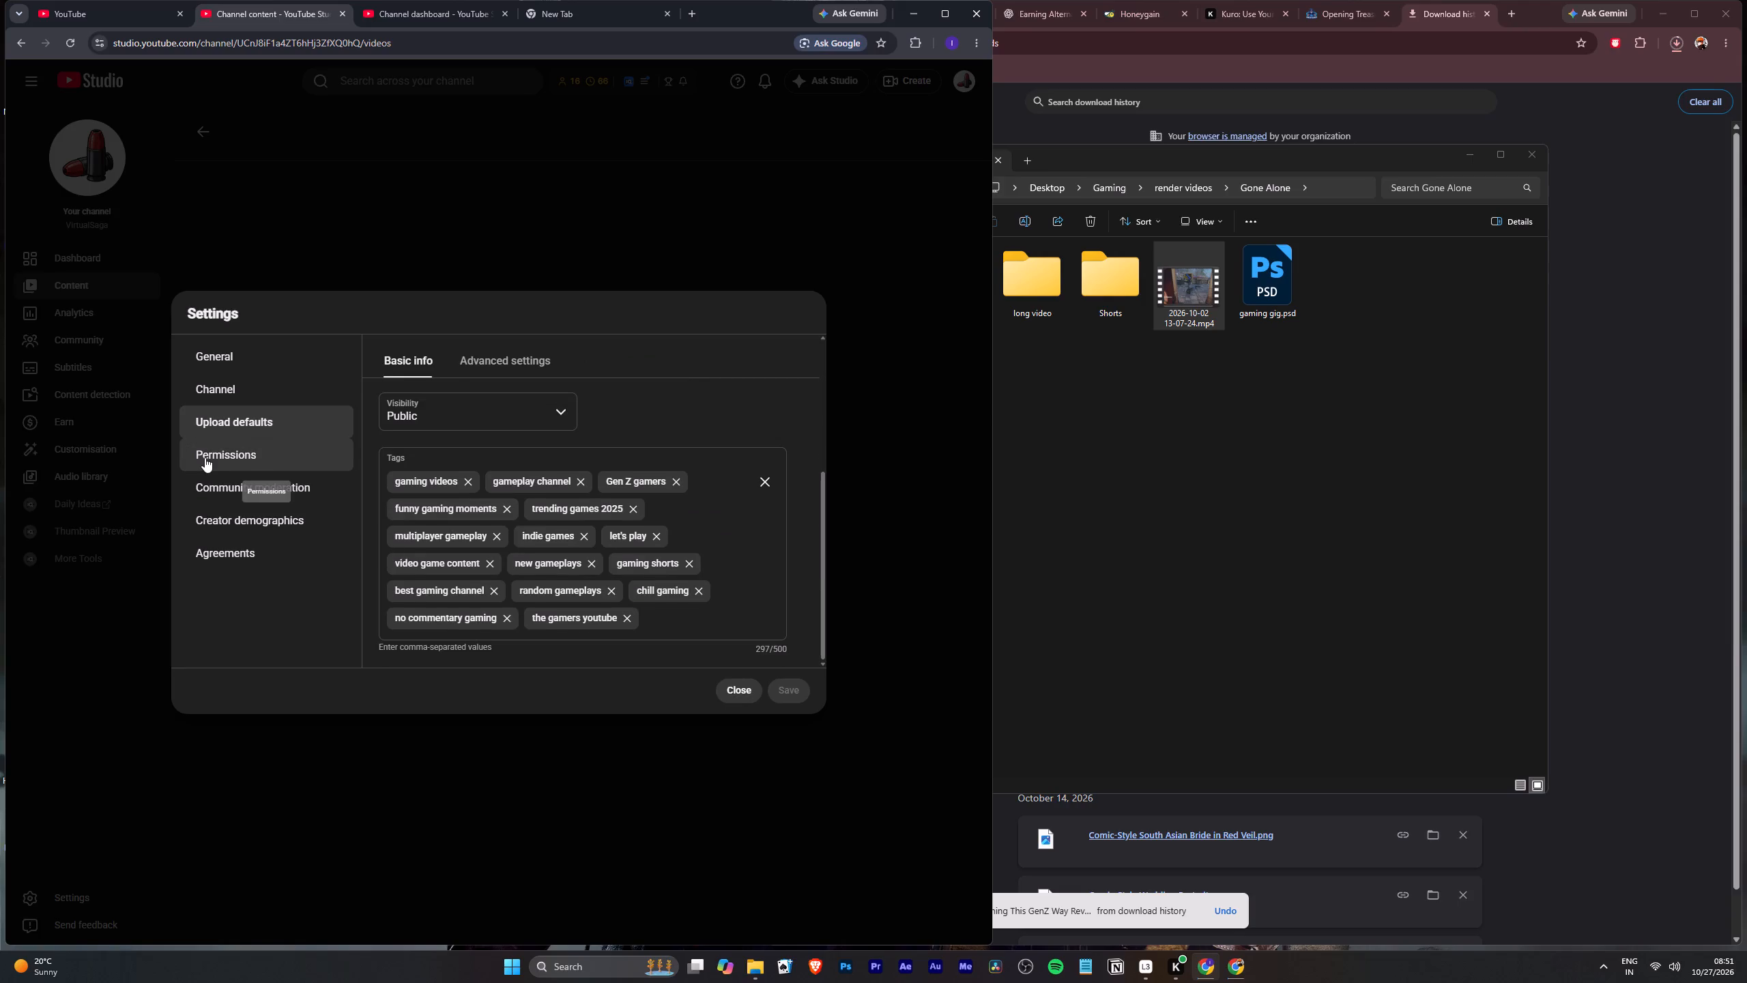
click(205, 457)
scroll(483, 485, down, 3)
click(255, 486)
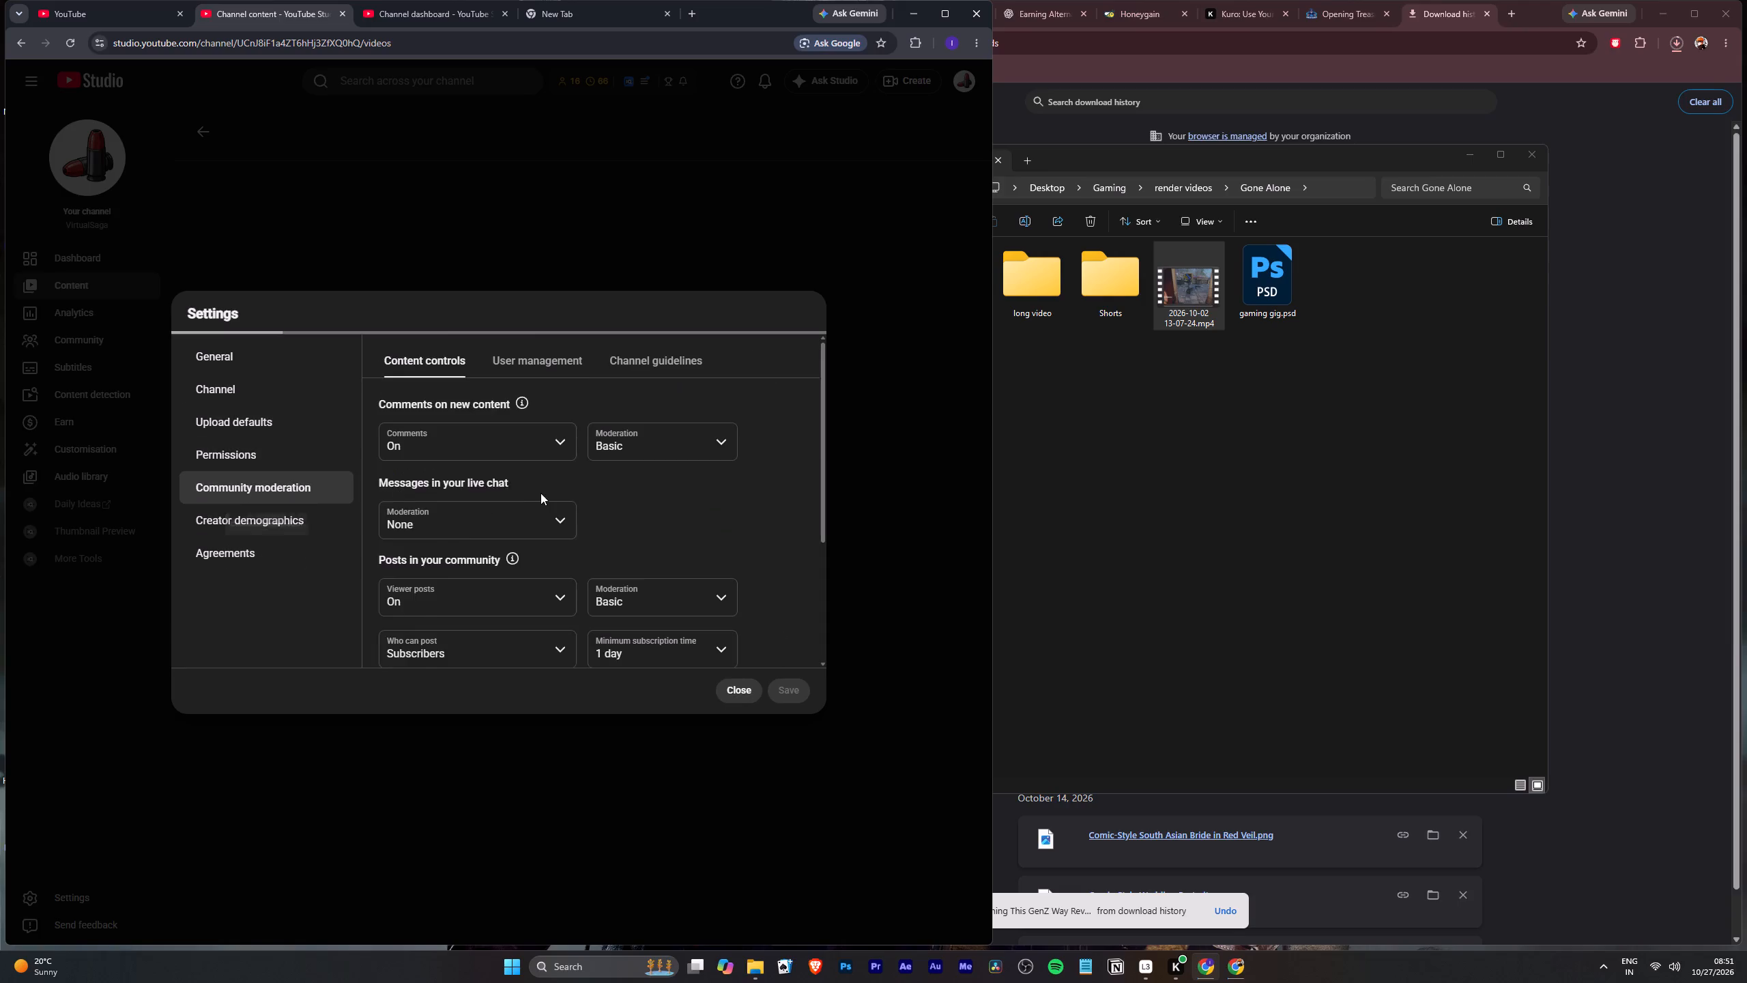
scroll(543, 498, down, 6)
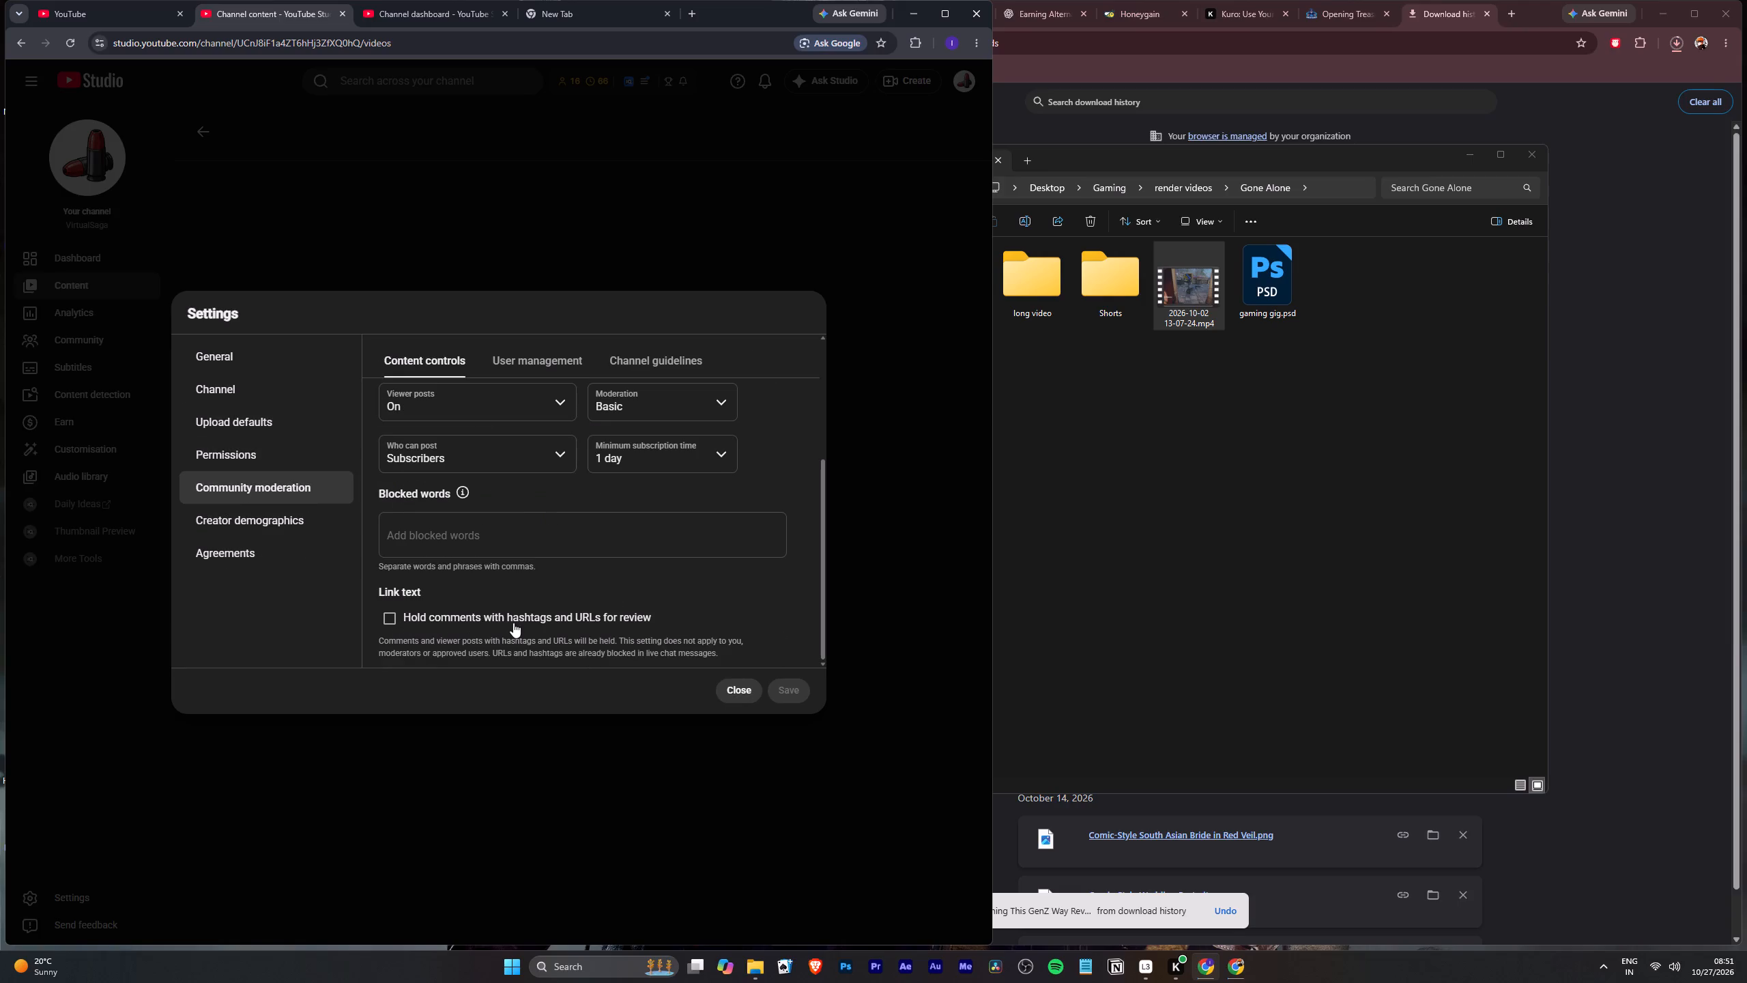
click(240, 508)
scroll(446, 531, down, 3)
click(240, 565)
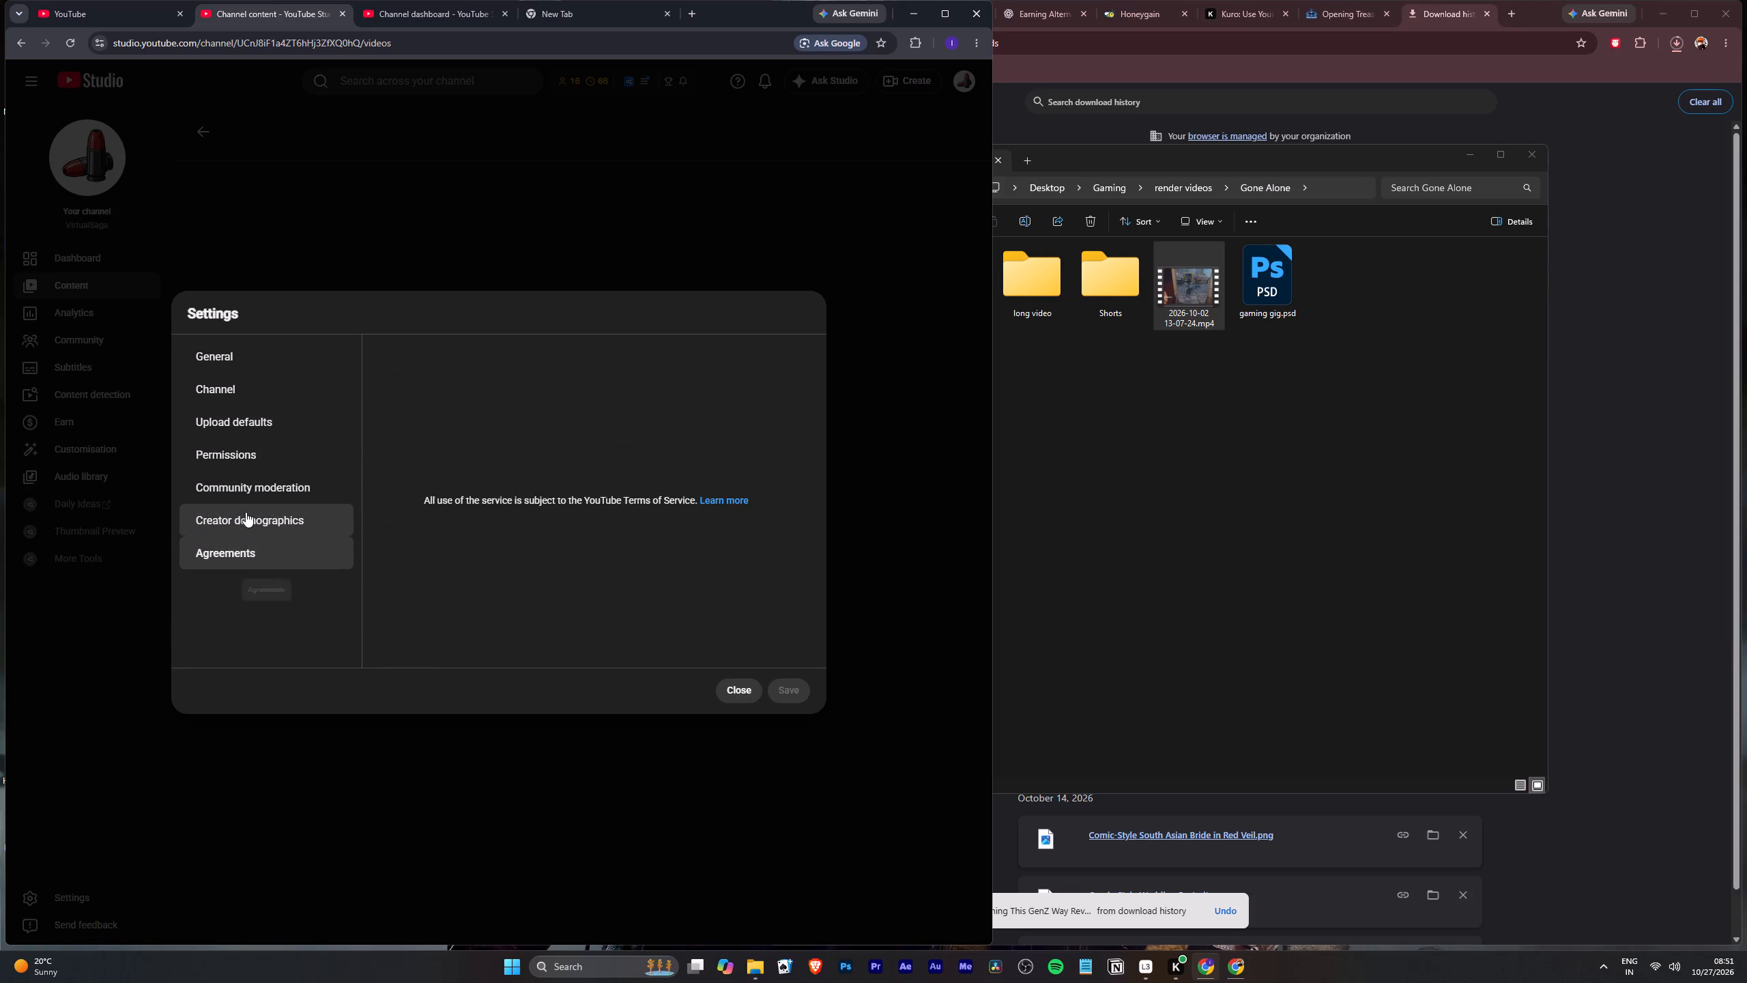
Examine the community moderation settings for user management and channel guidelines.
click(246, 509)
click(254, 487)
click(516, 366)
scroll(482, 538, down, 4)
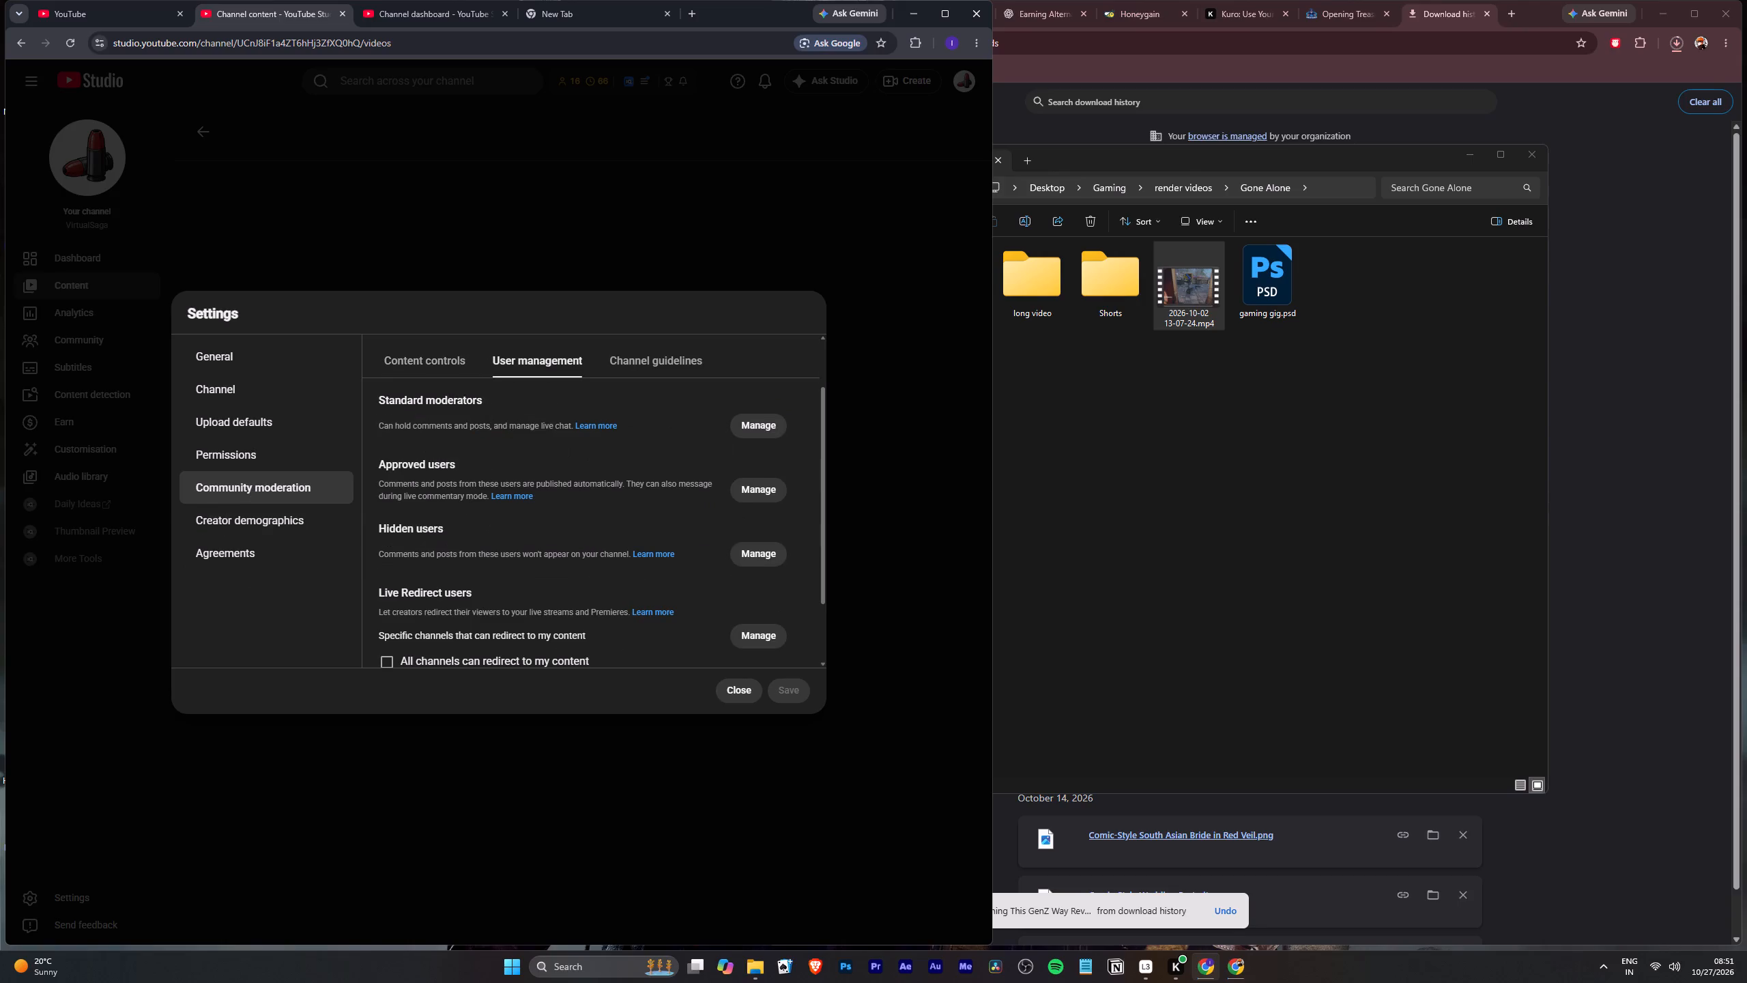
scroll(482, 547, down, 3)
scroll(520, 565, up, 6)
click(622, 358)
scroll(478, 508, down, 5)
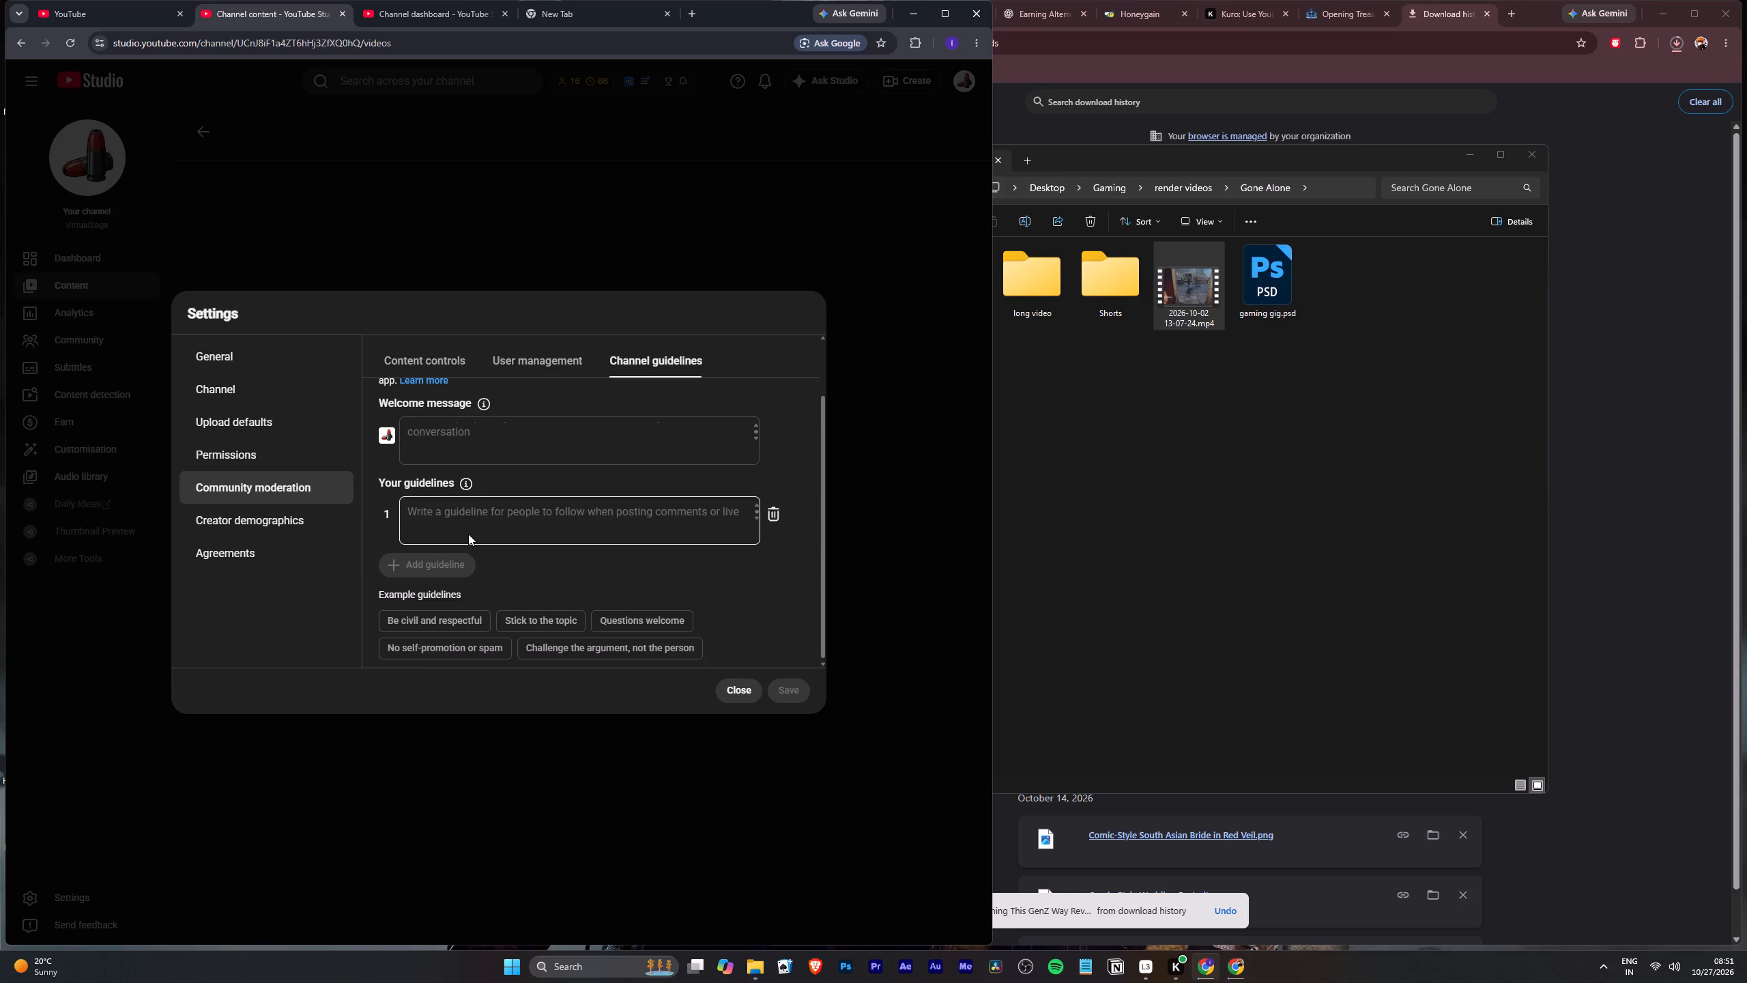
scroll(636, 571, down, 3)
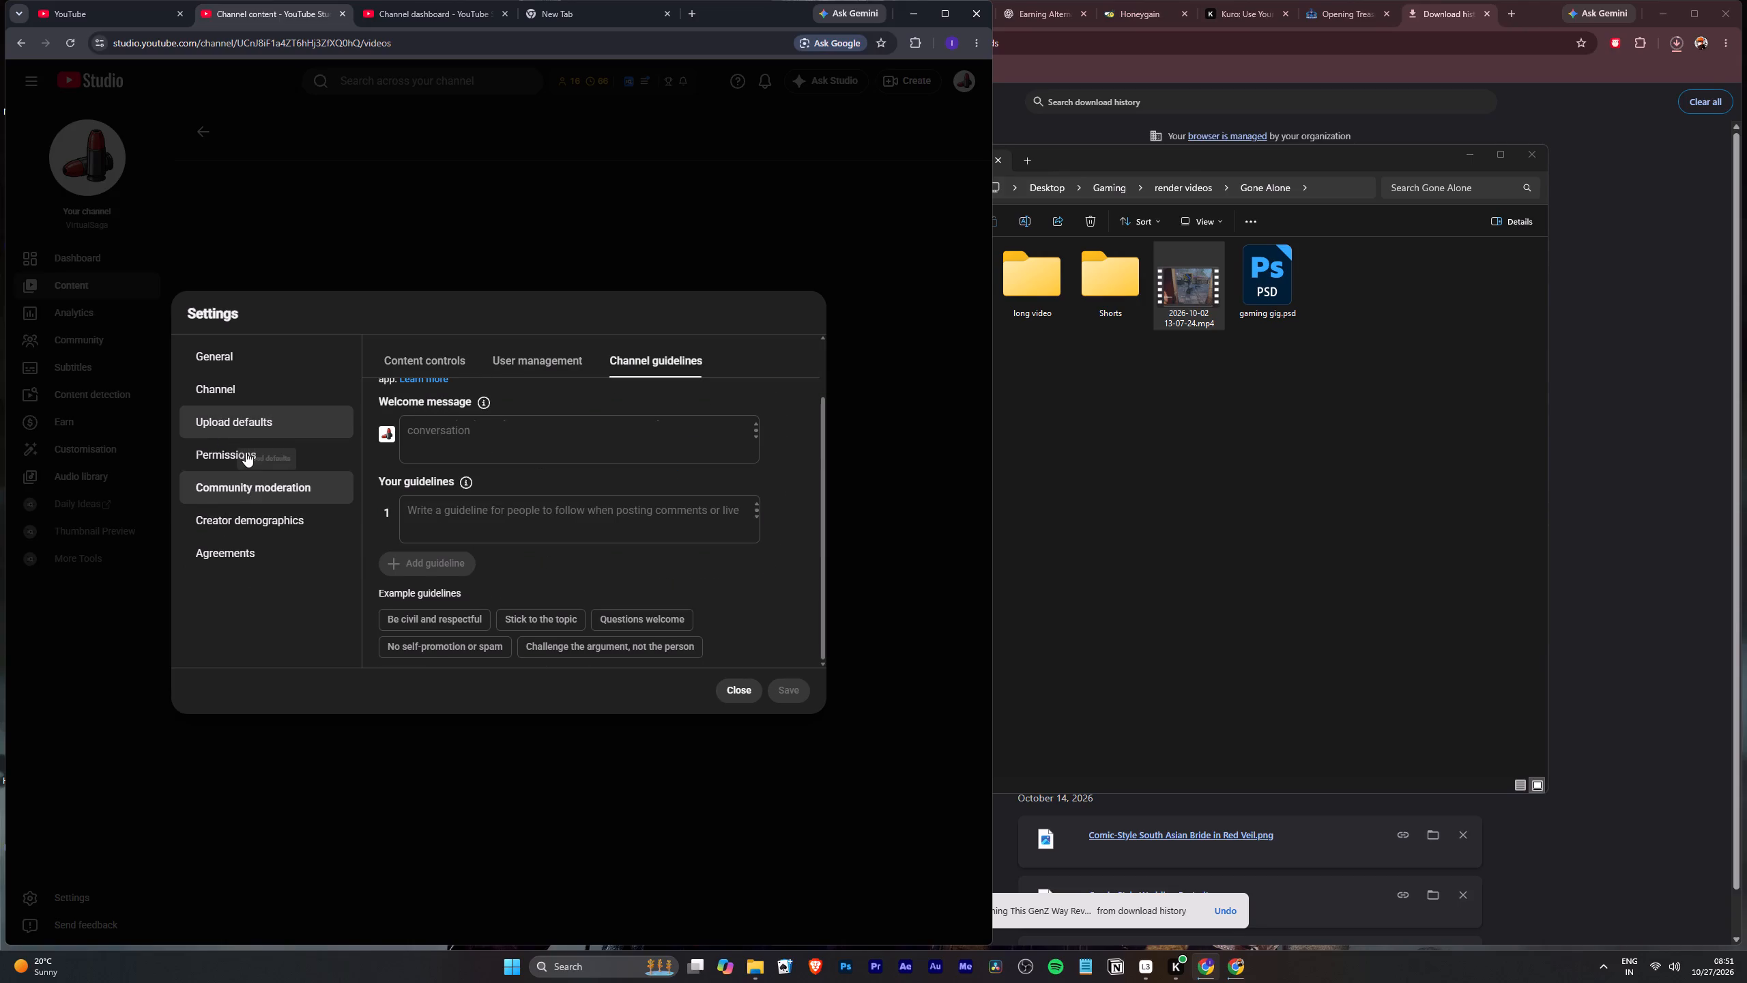
Turn off showing how many viewers like a video in the advanced upload defaults and save the settings.
click(246, 452)
click(276, 422)
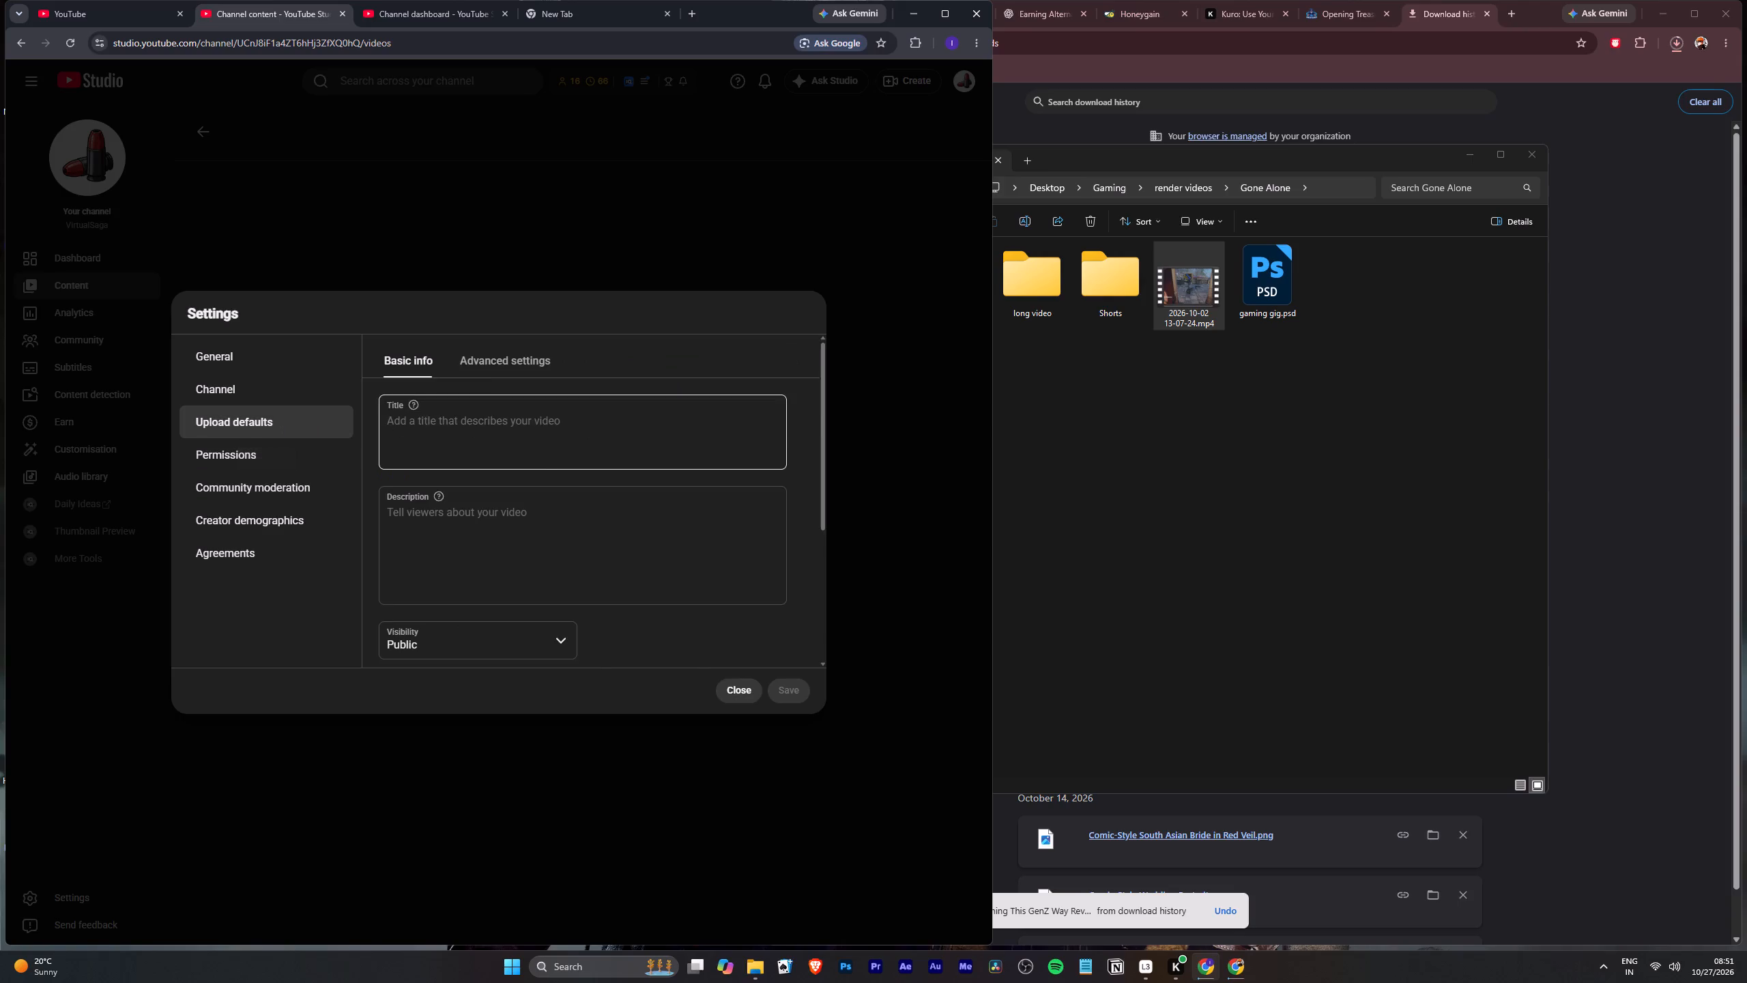
scroll(561, 445, down, 5)
click(528, 365)
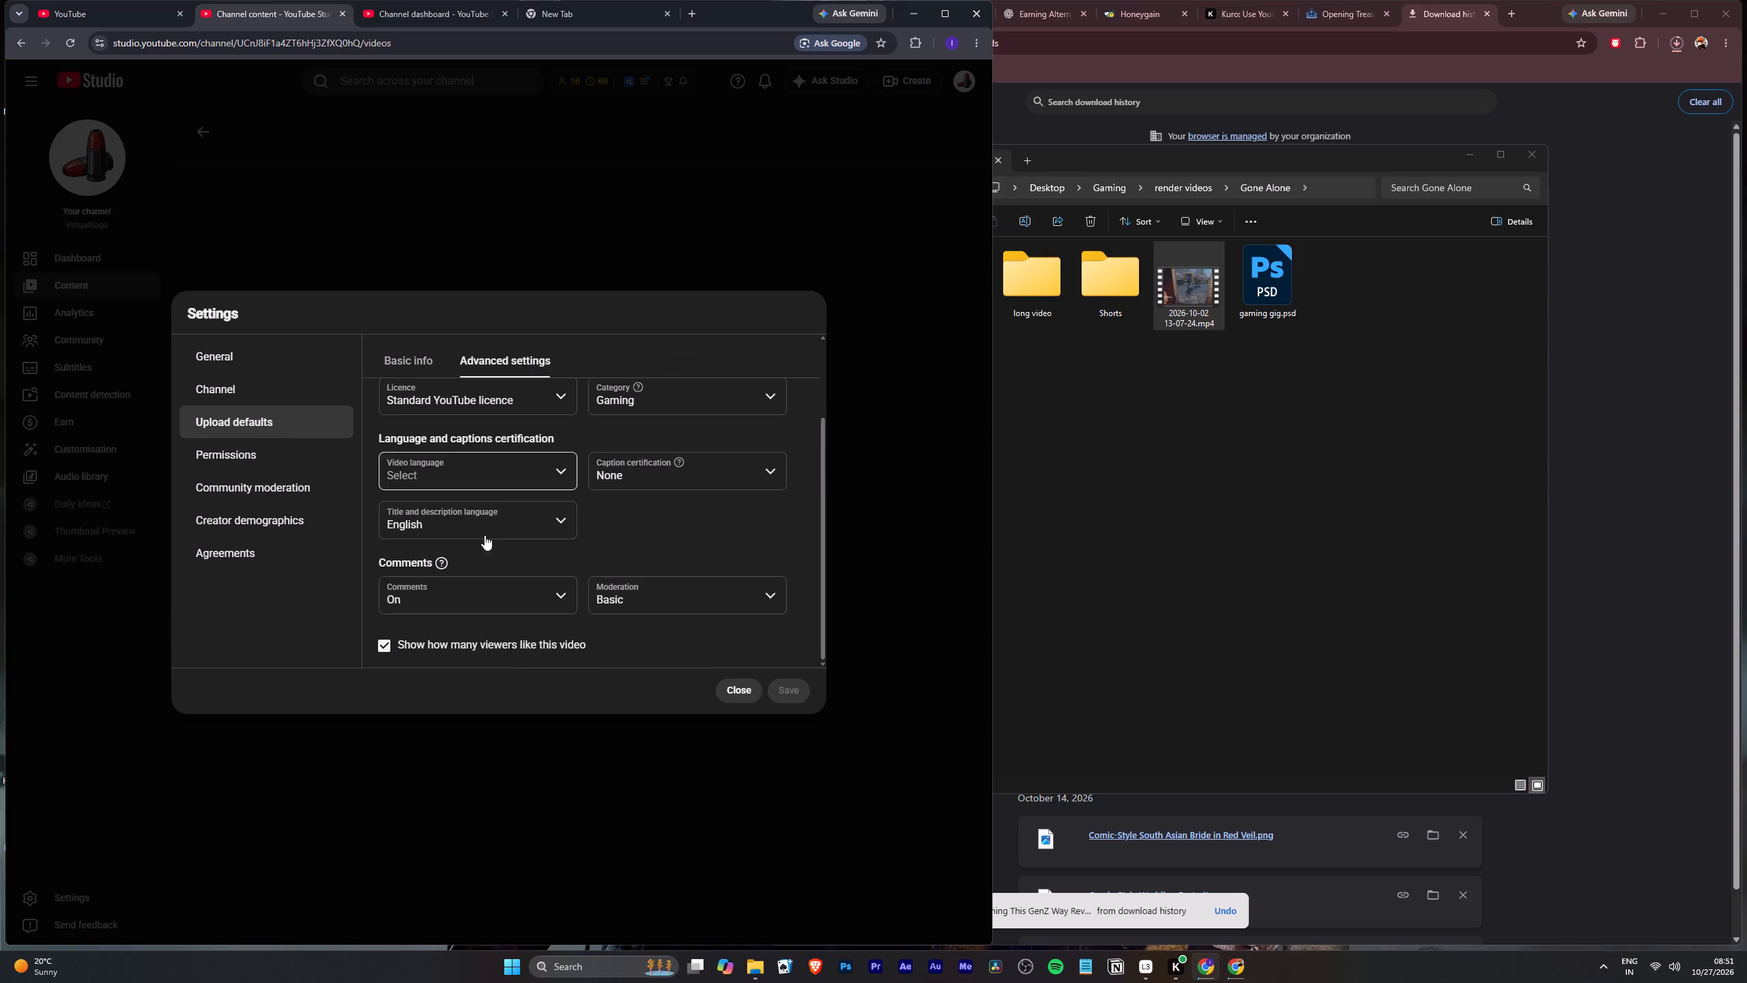
scroll(500, 582, down, 7)
click(478, 646)
click(782, 689)
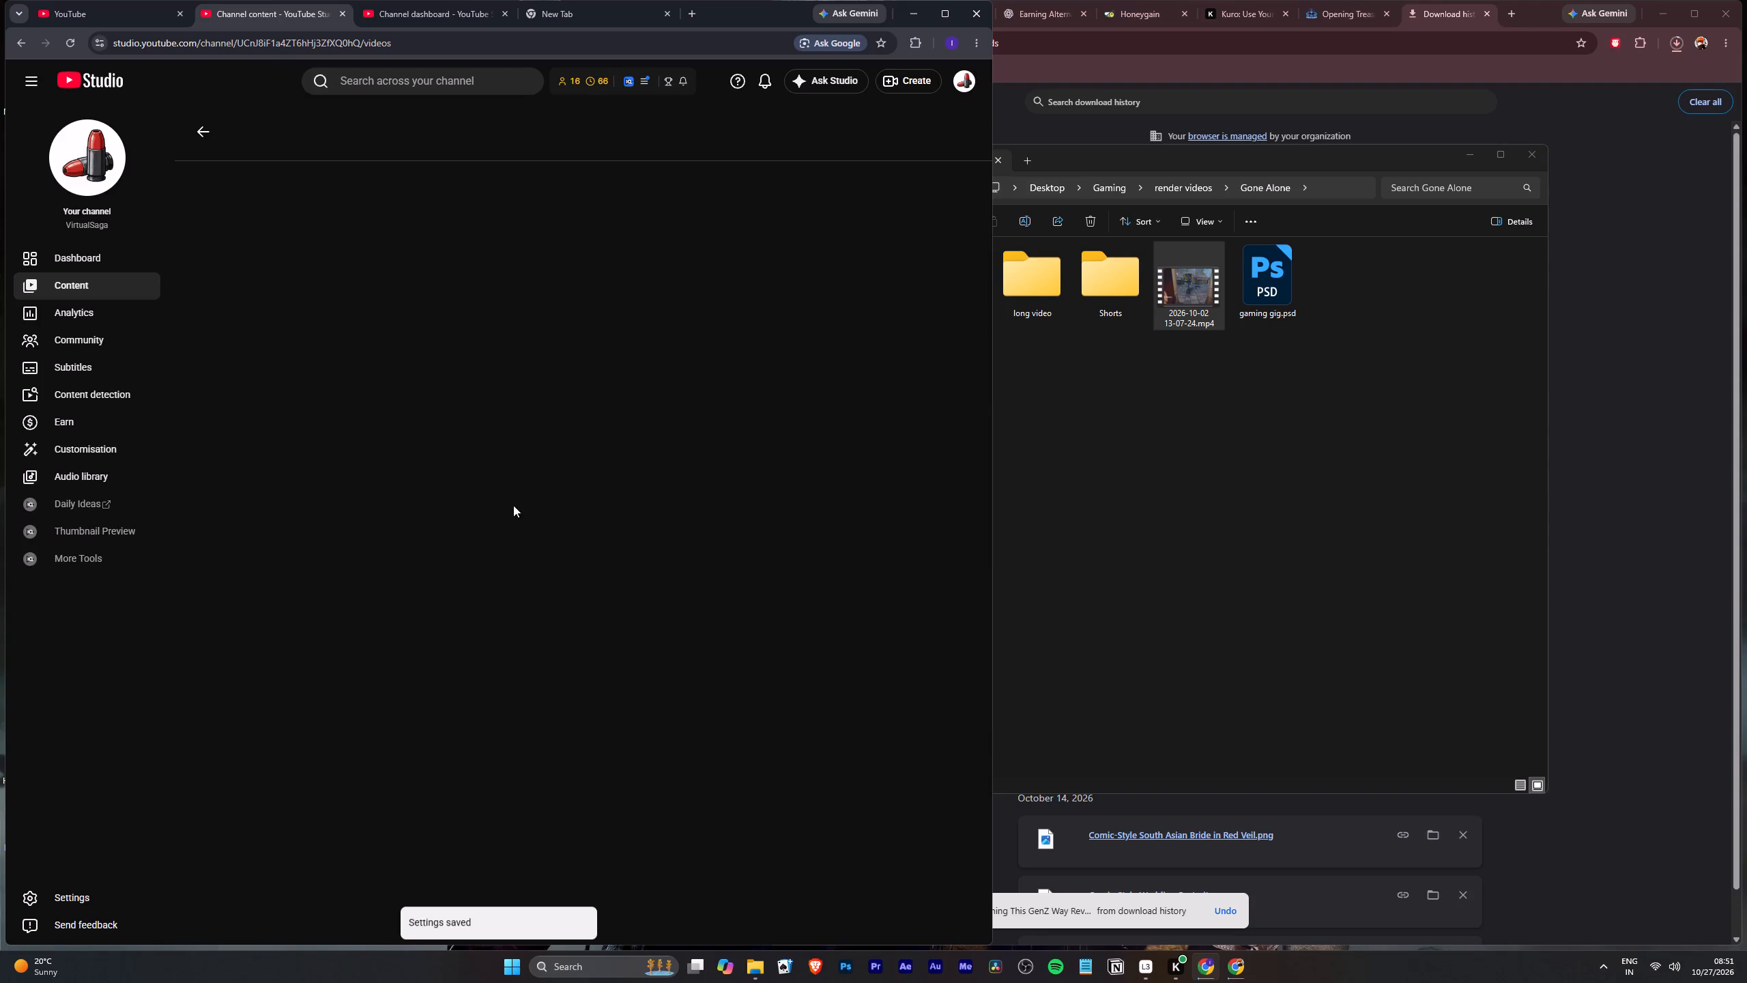
Open Channel Audit from the channel dashboard and examine the category breakdown, recommendations, detailed insights and quick wins.
scroll(513, 505, up, 3)
click(108, 258)
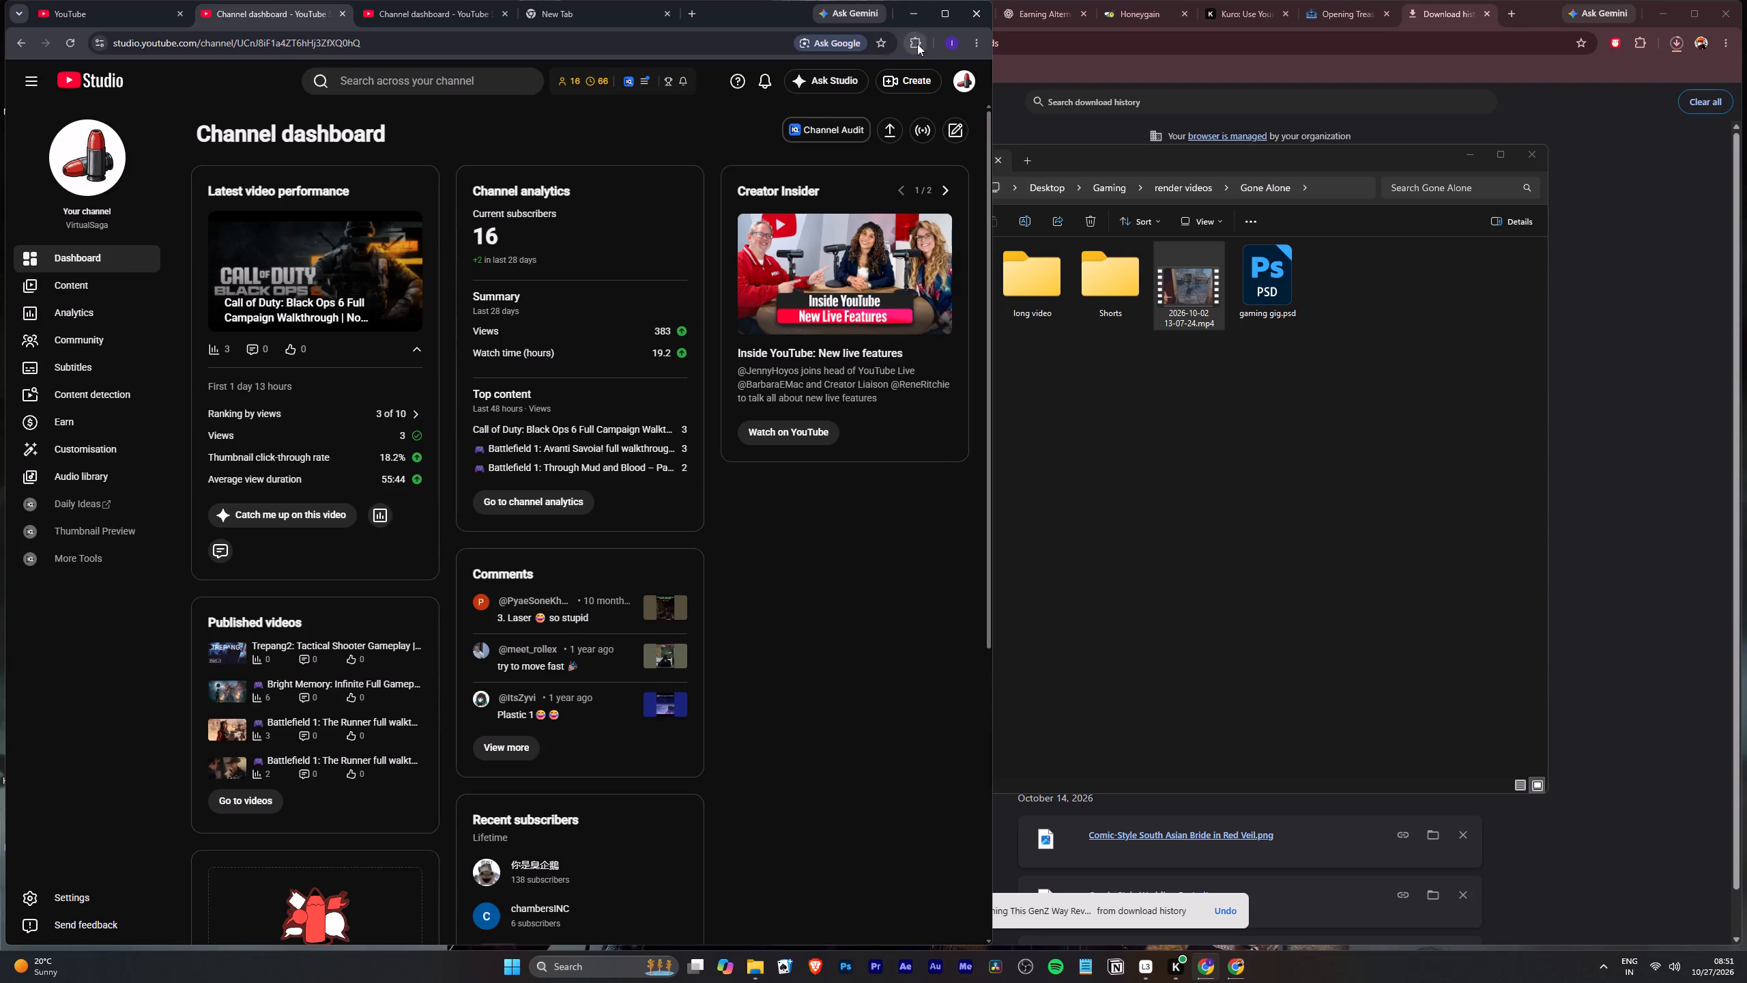
click(646, 82)
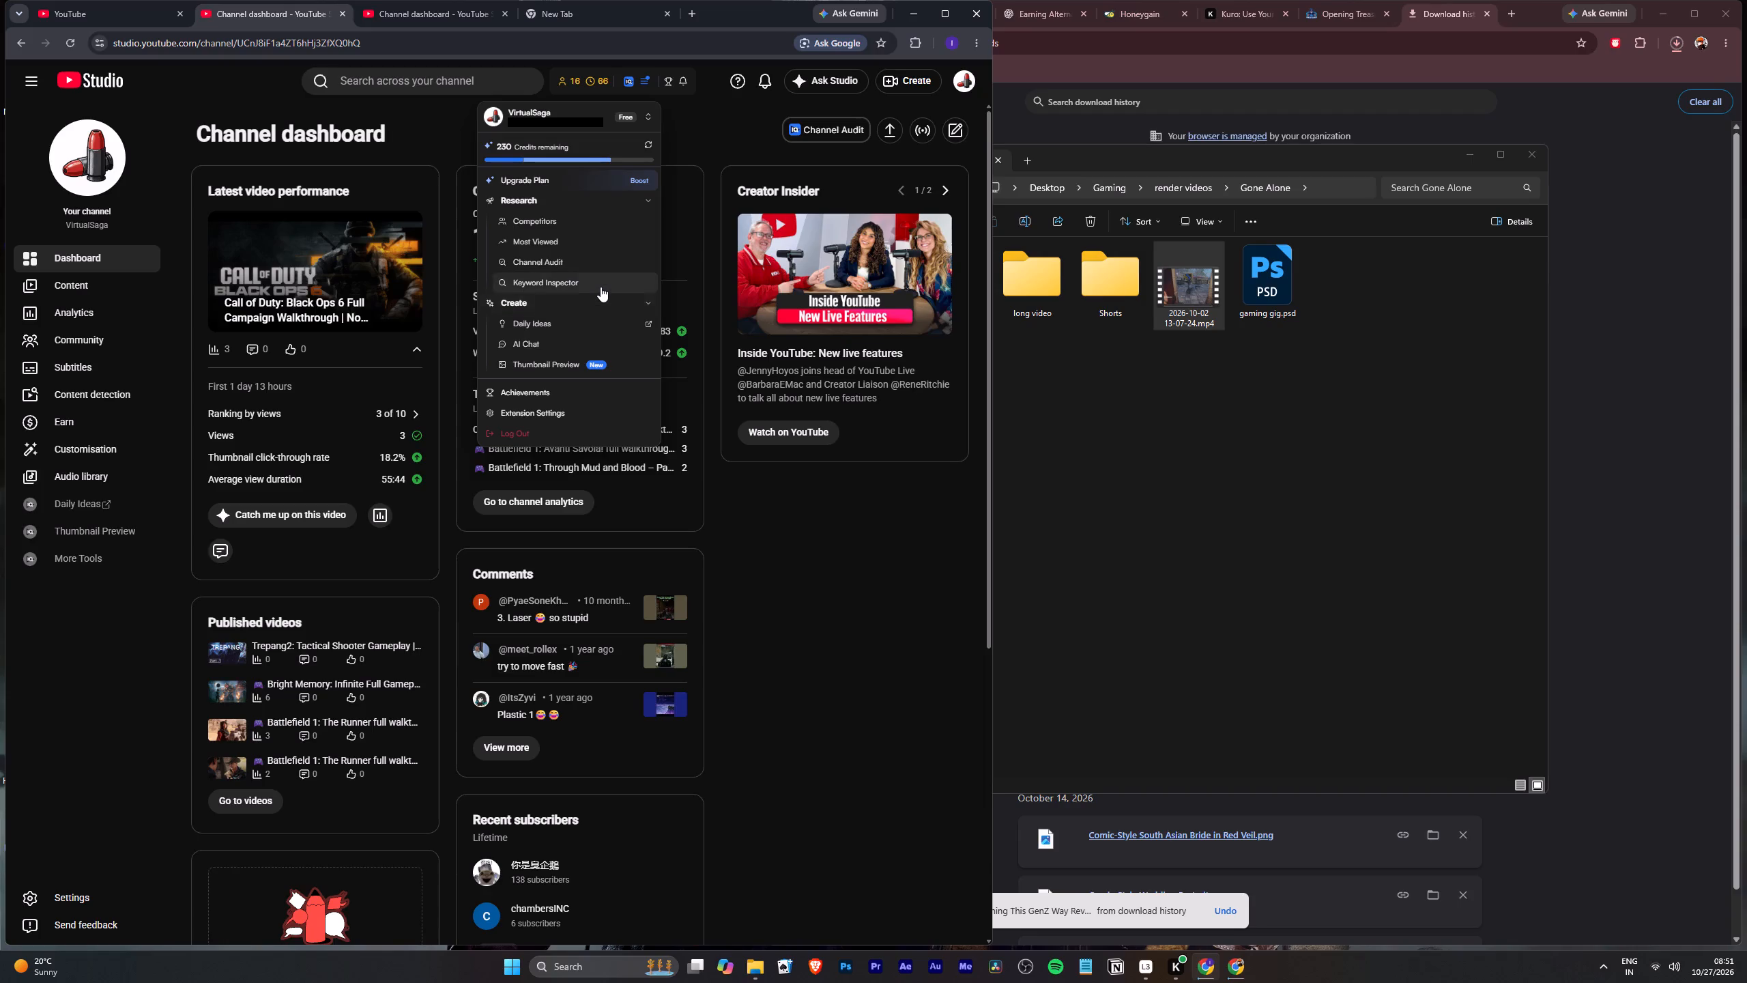
click(609, 262)
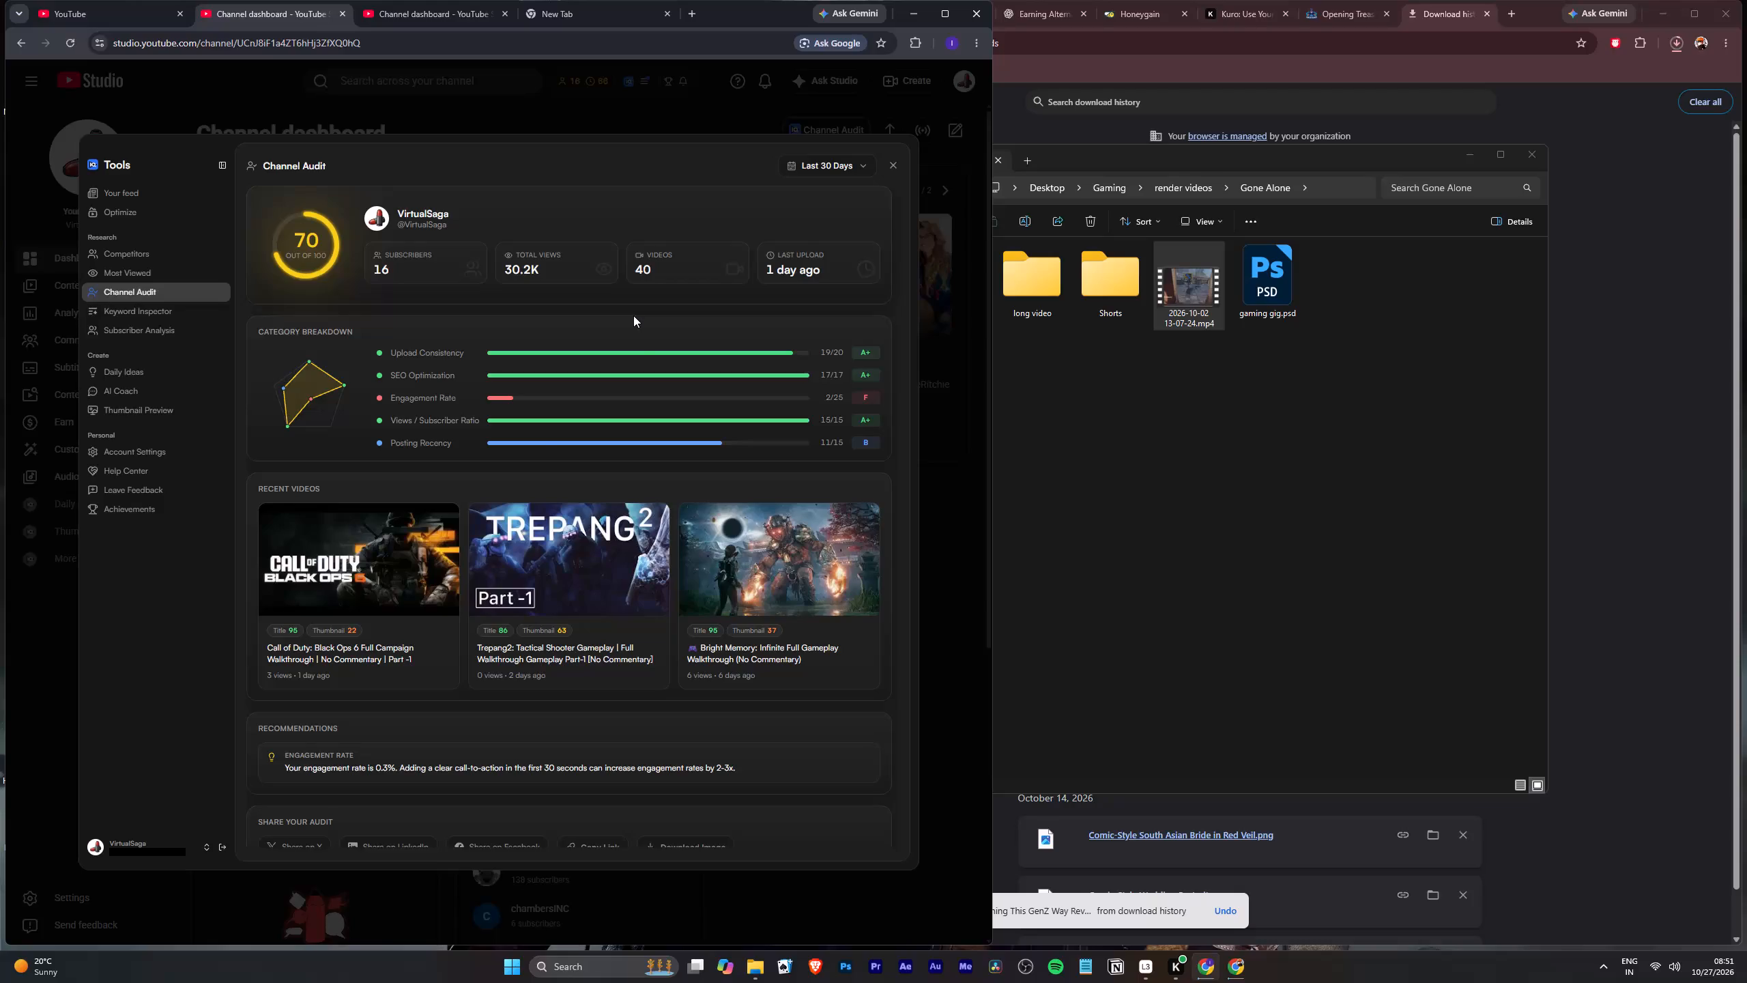
drag(392, 399, 442, 397)
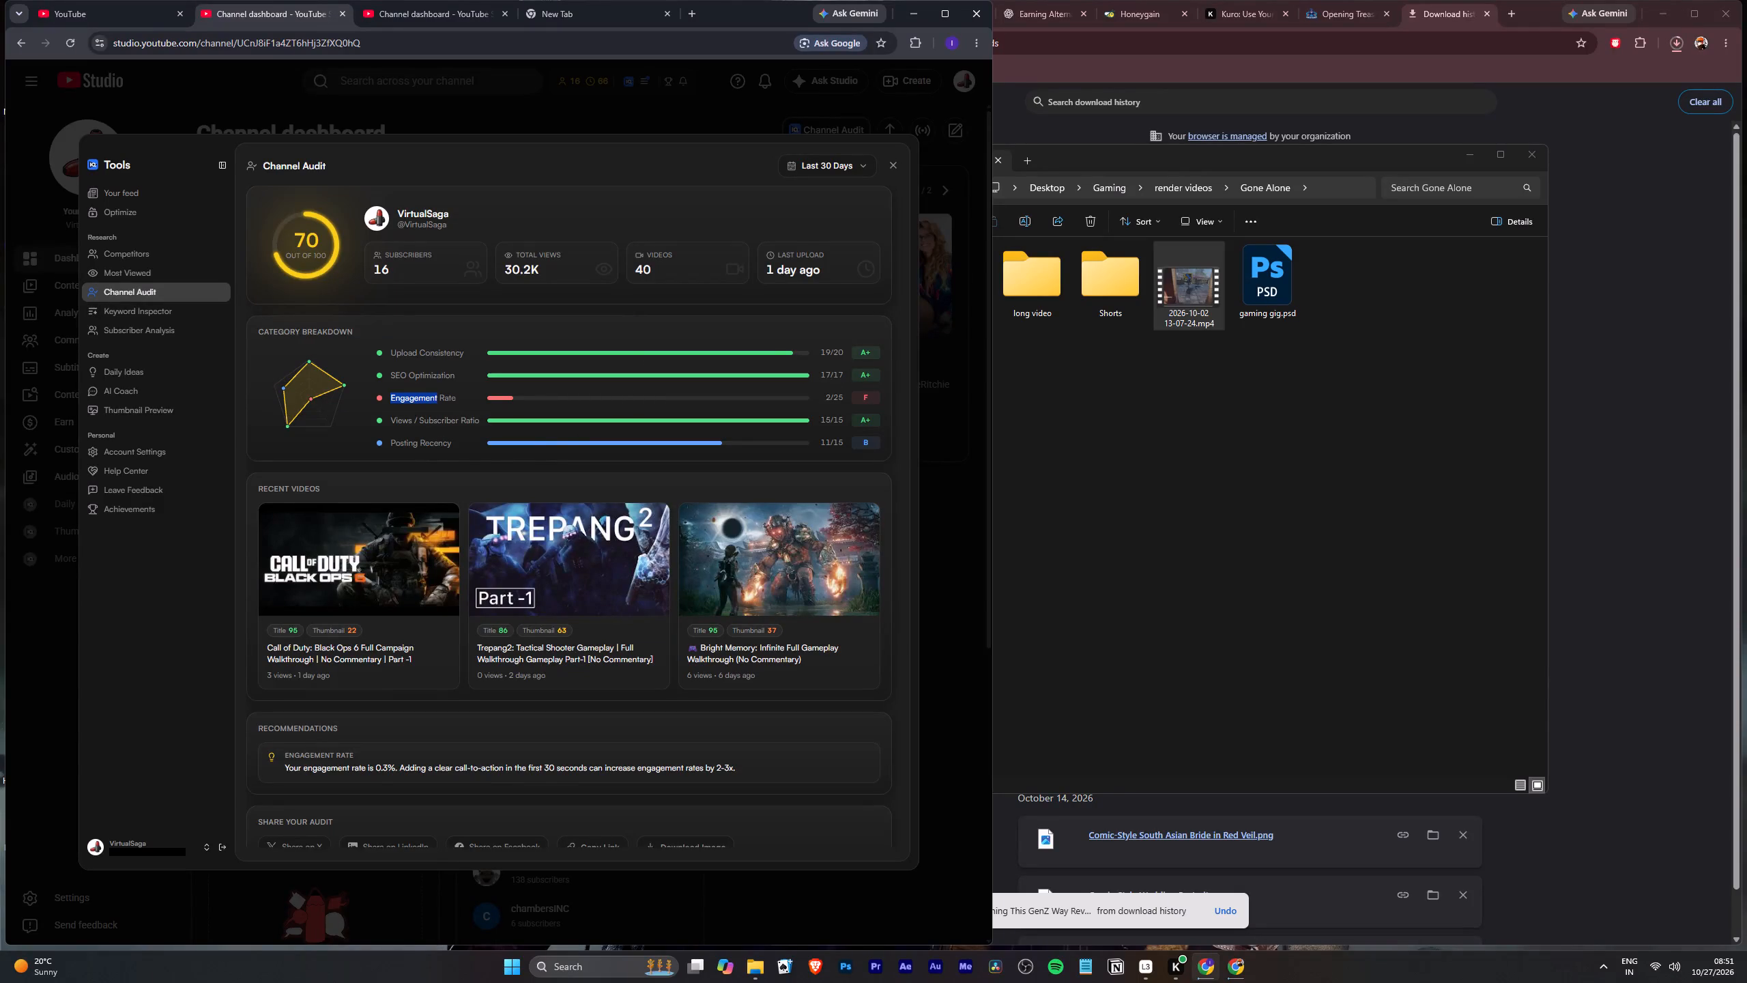
drag(442, 397, 461, 397)
click(491, 389)
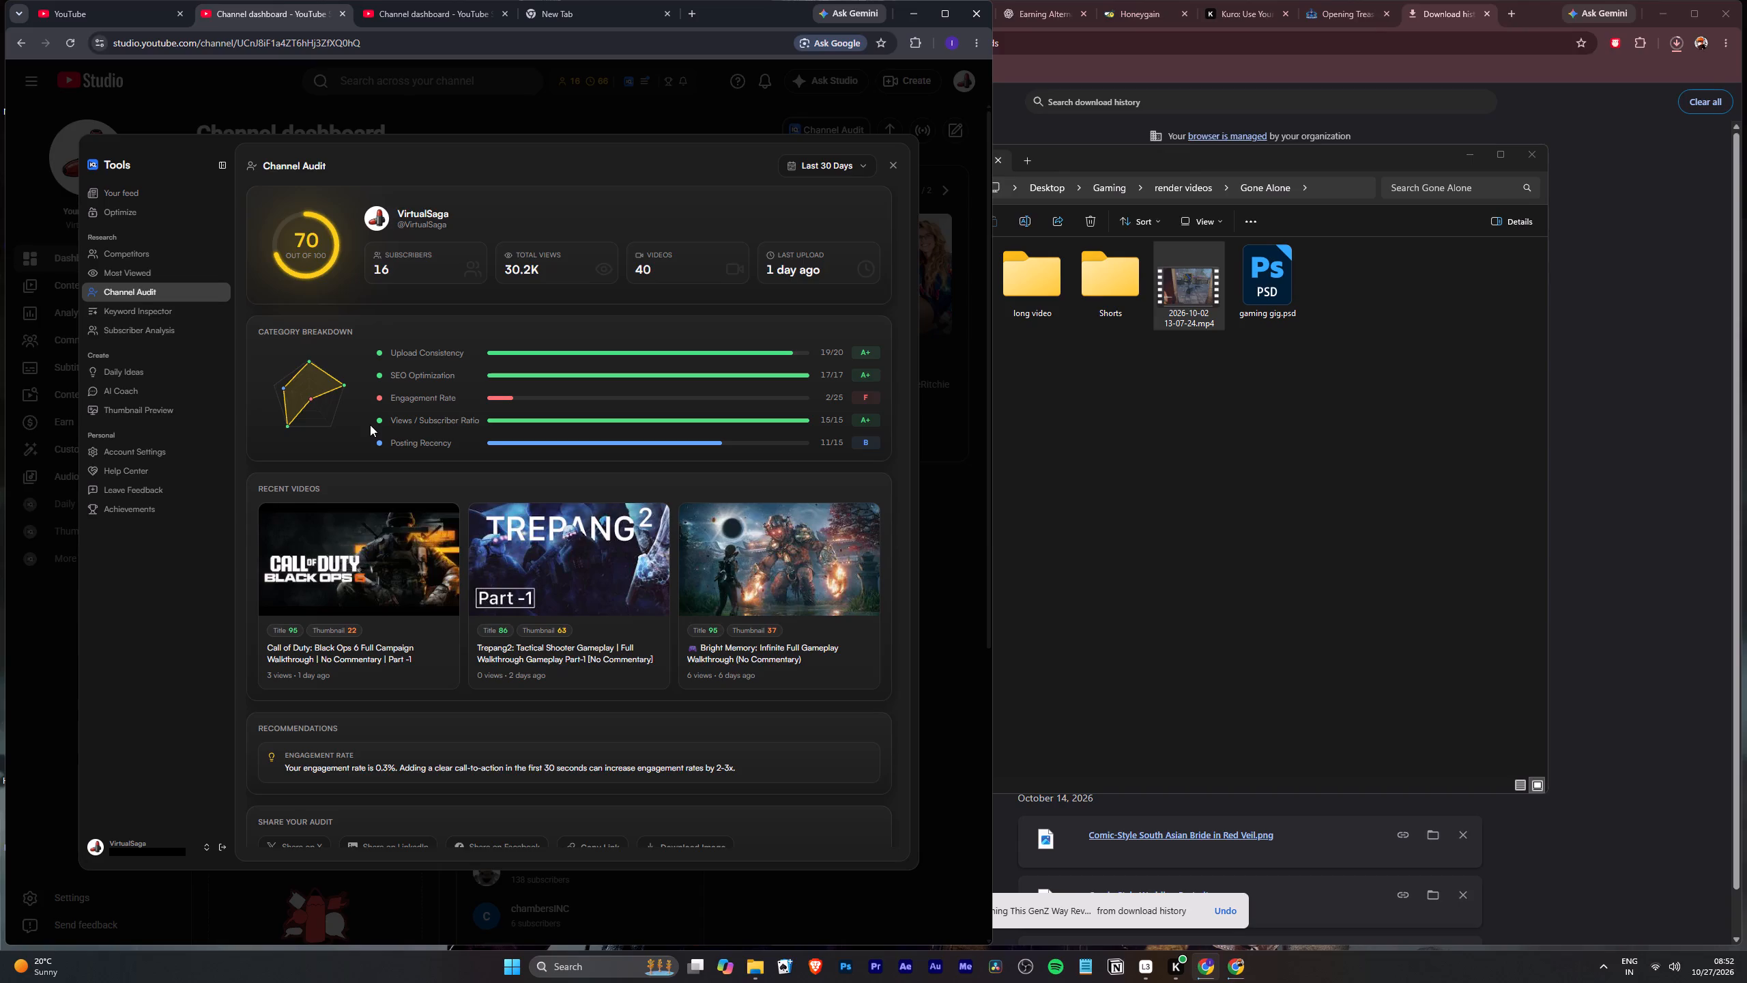
scroll(343, 479, down, 4)
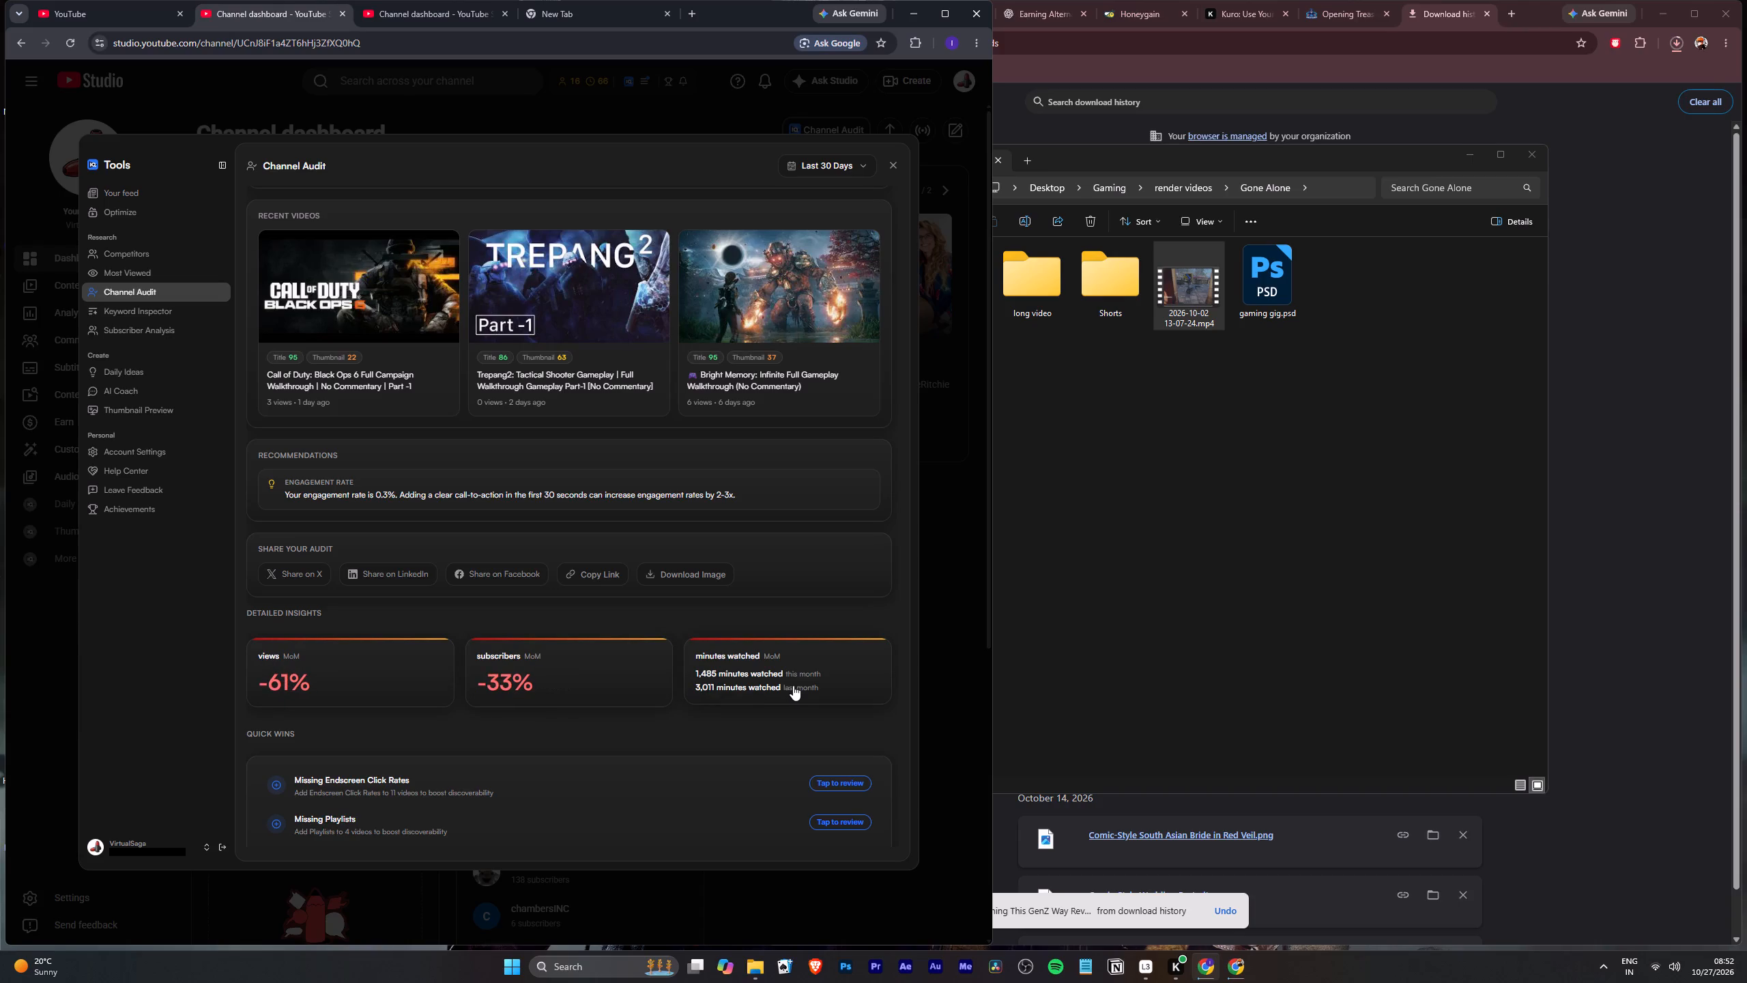
scroll(798, 676, down, 3)
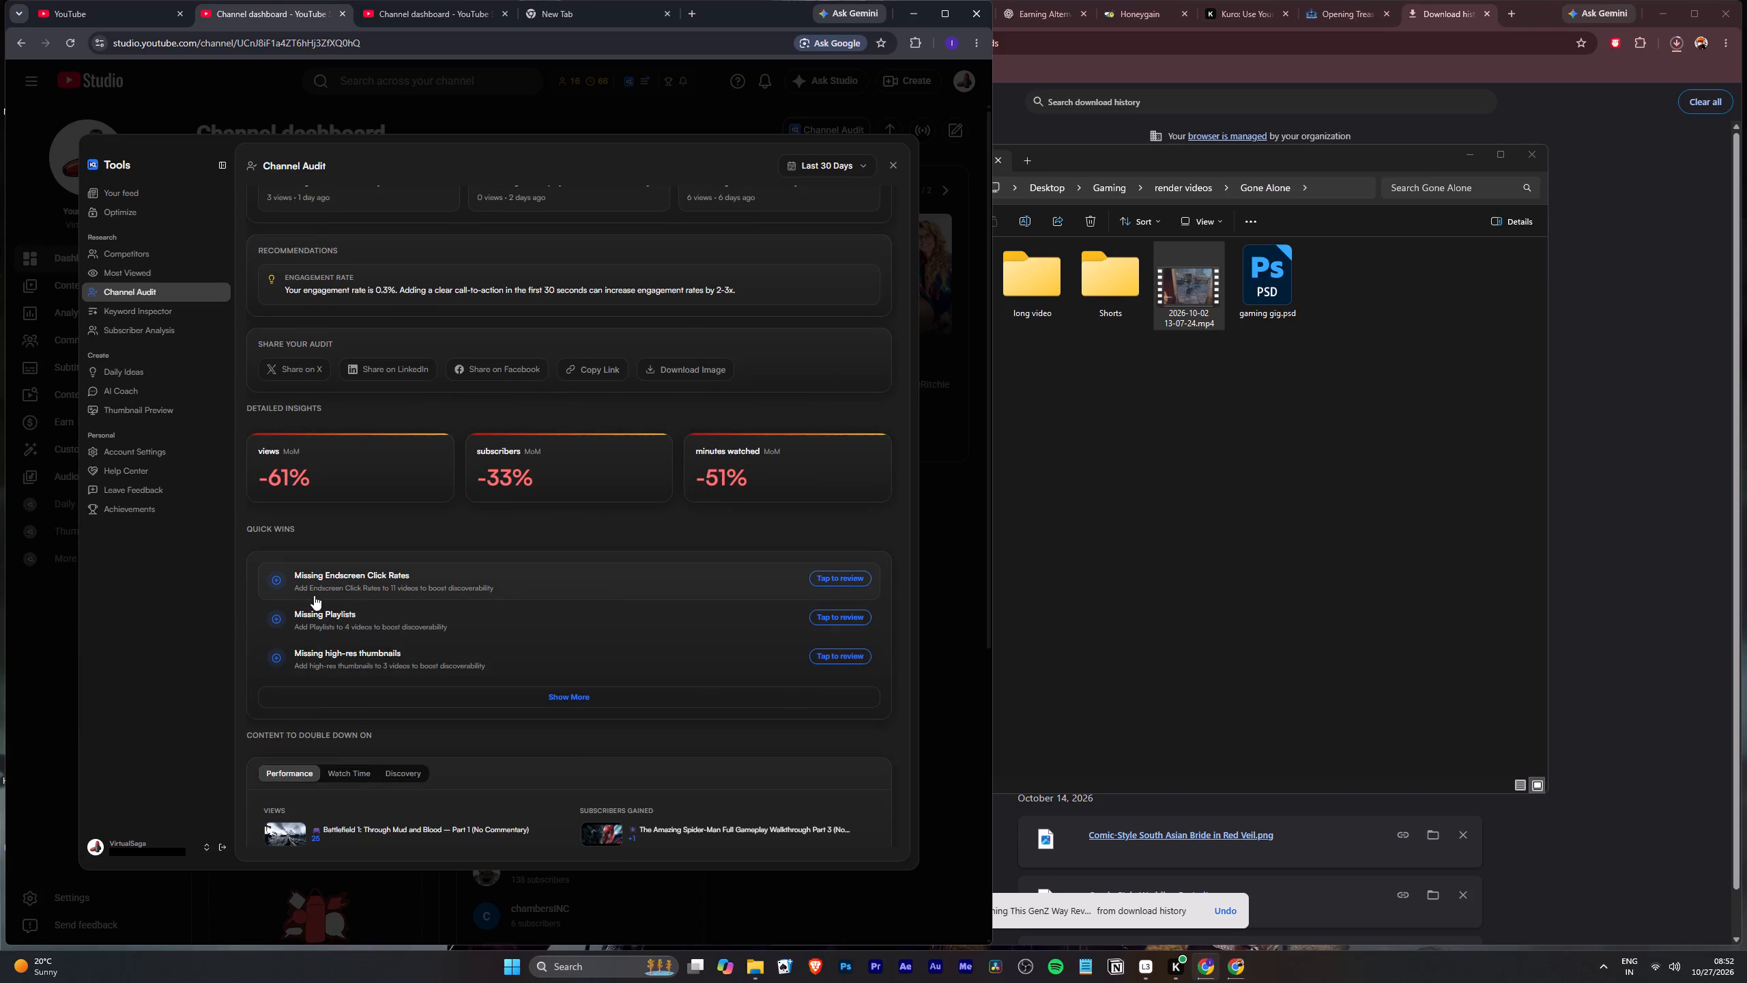
scroll(344, 583, down, 1)
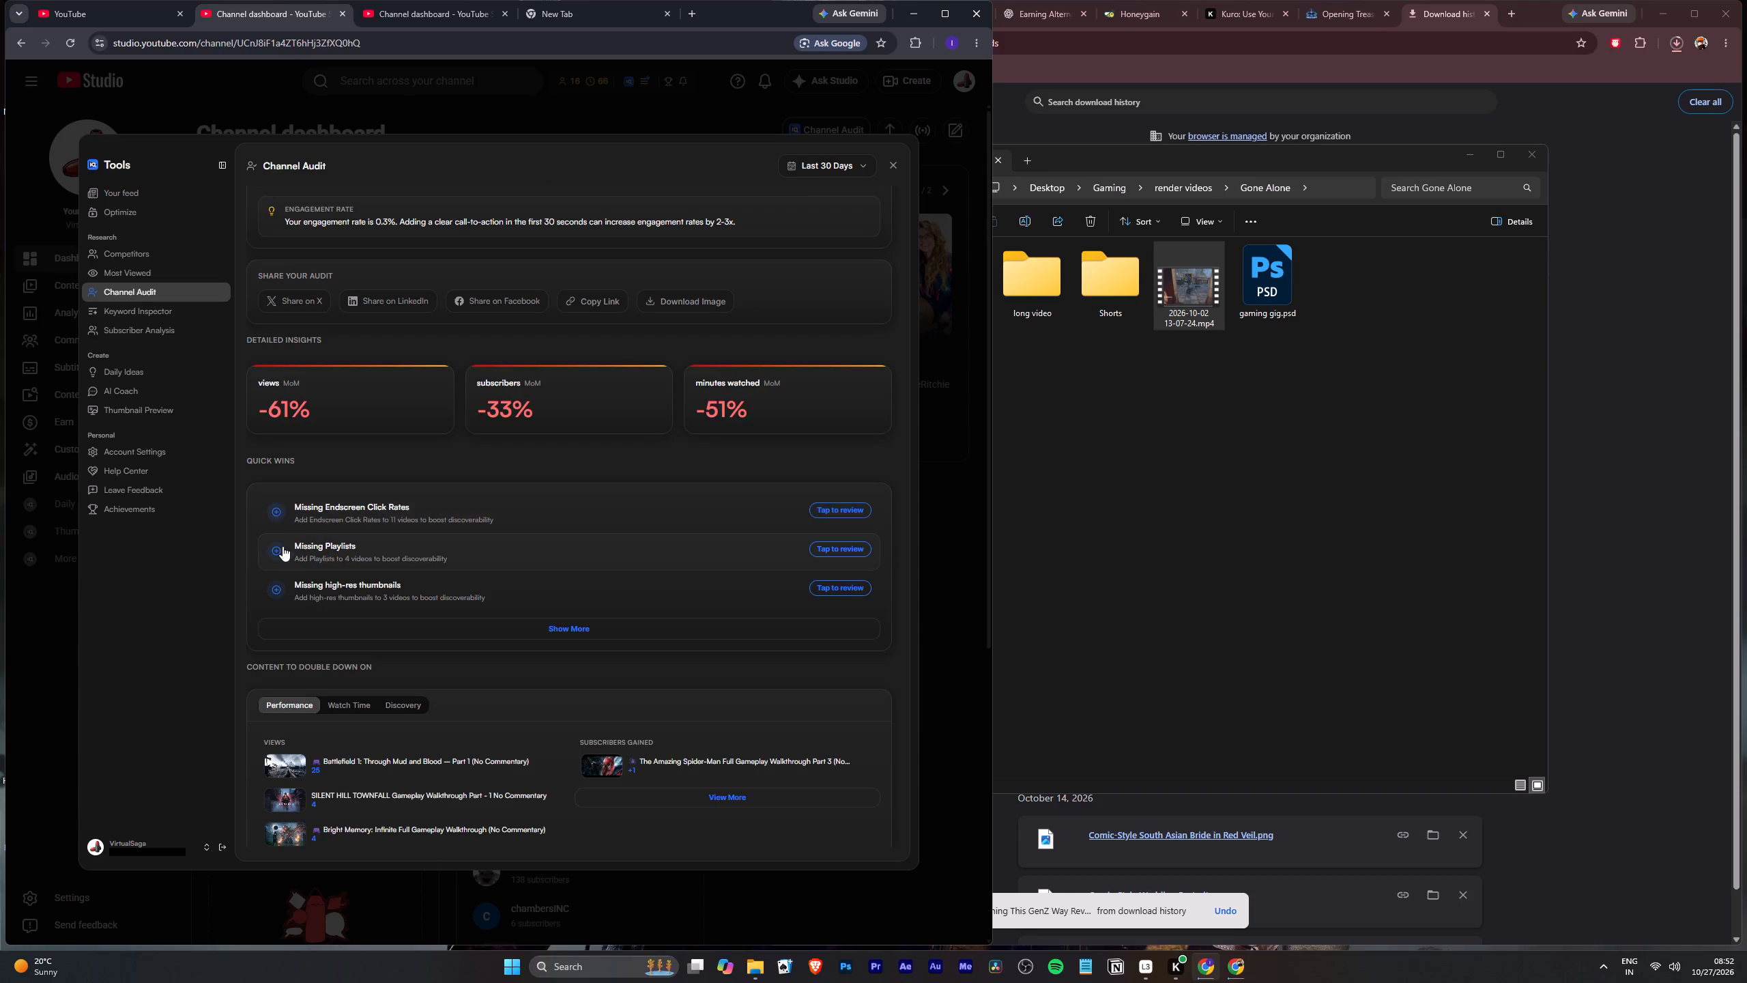
scroll(592, 218, up, 5)
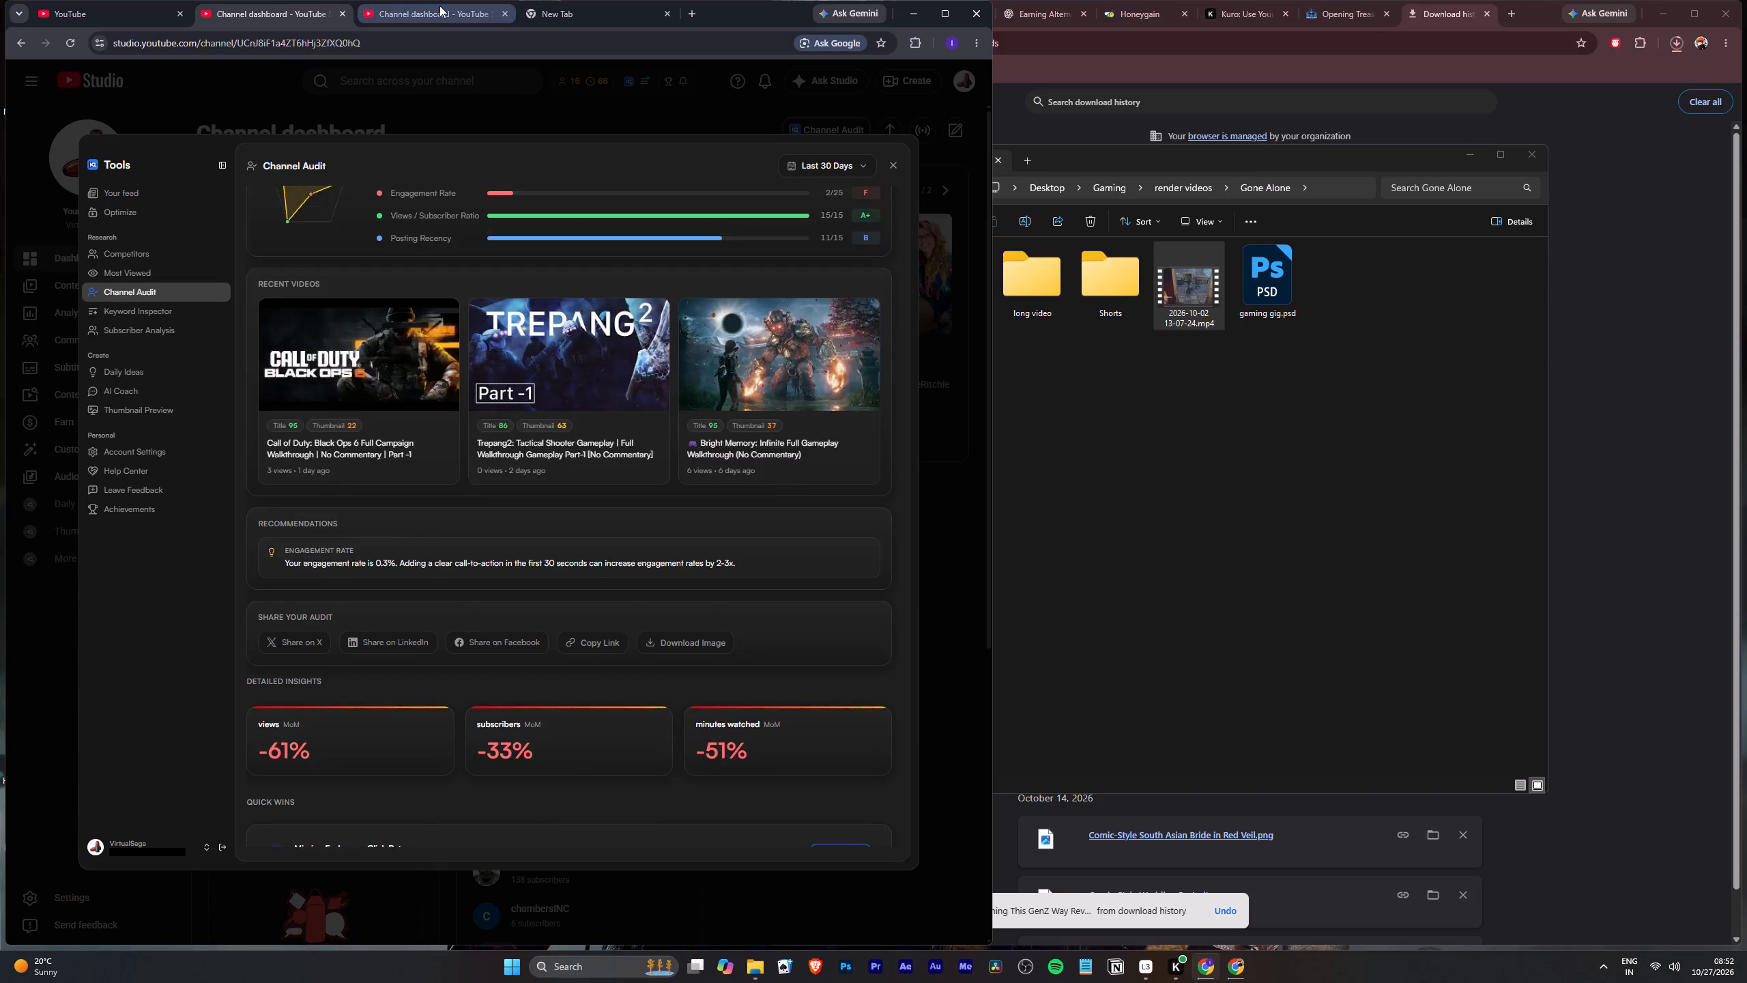
Return to the Black Ops 6 upload left open and go back to its Video elements stage.
click(439, 5)
click(461, 167)
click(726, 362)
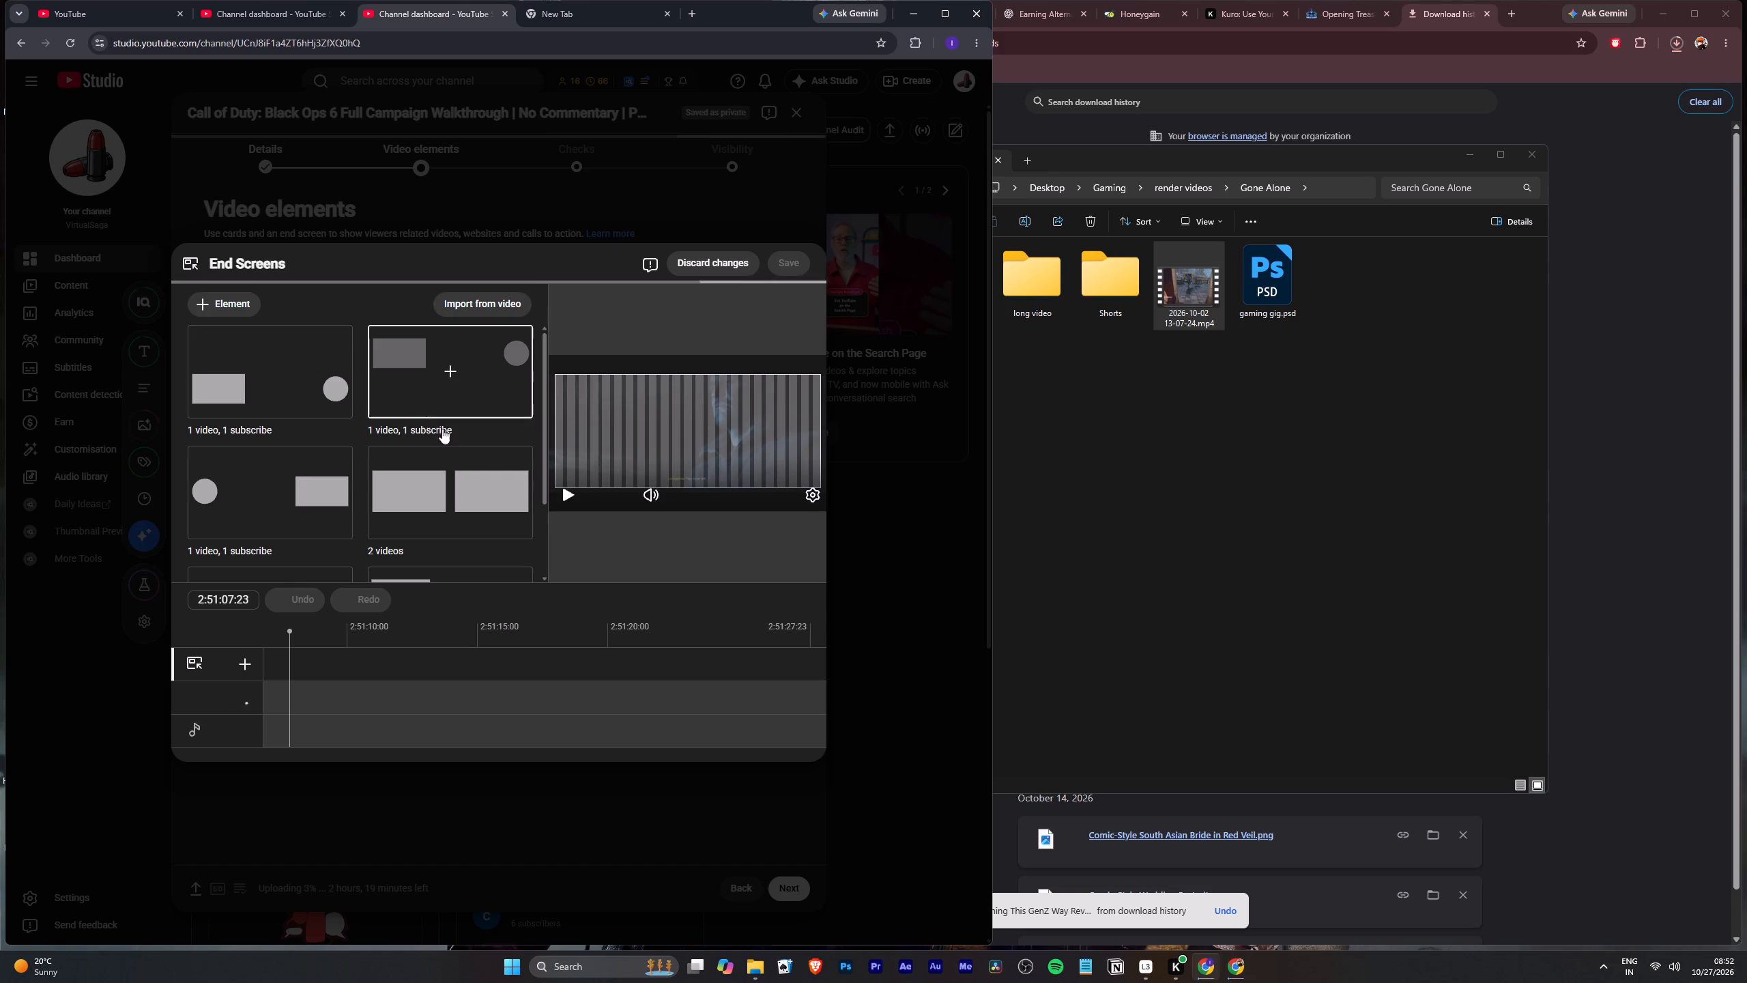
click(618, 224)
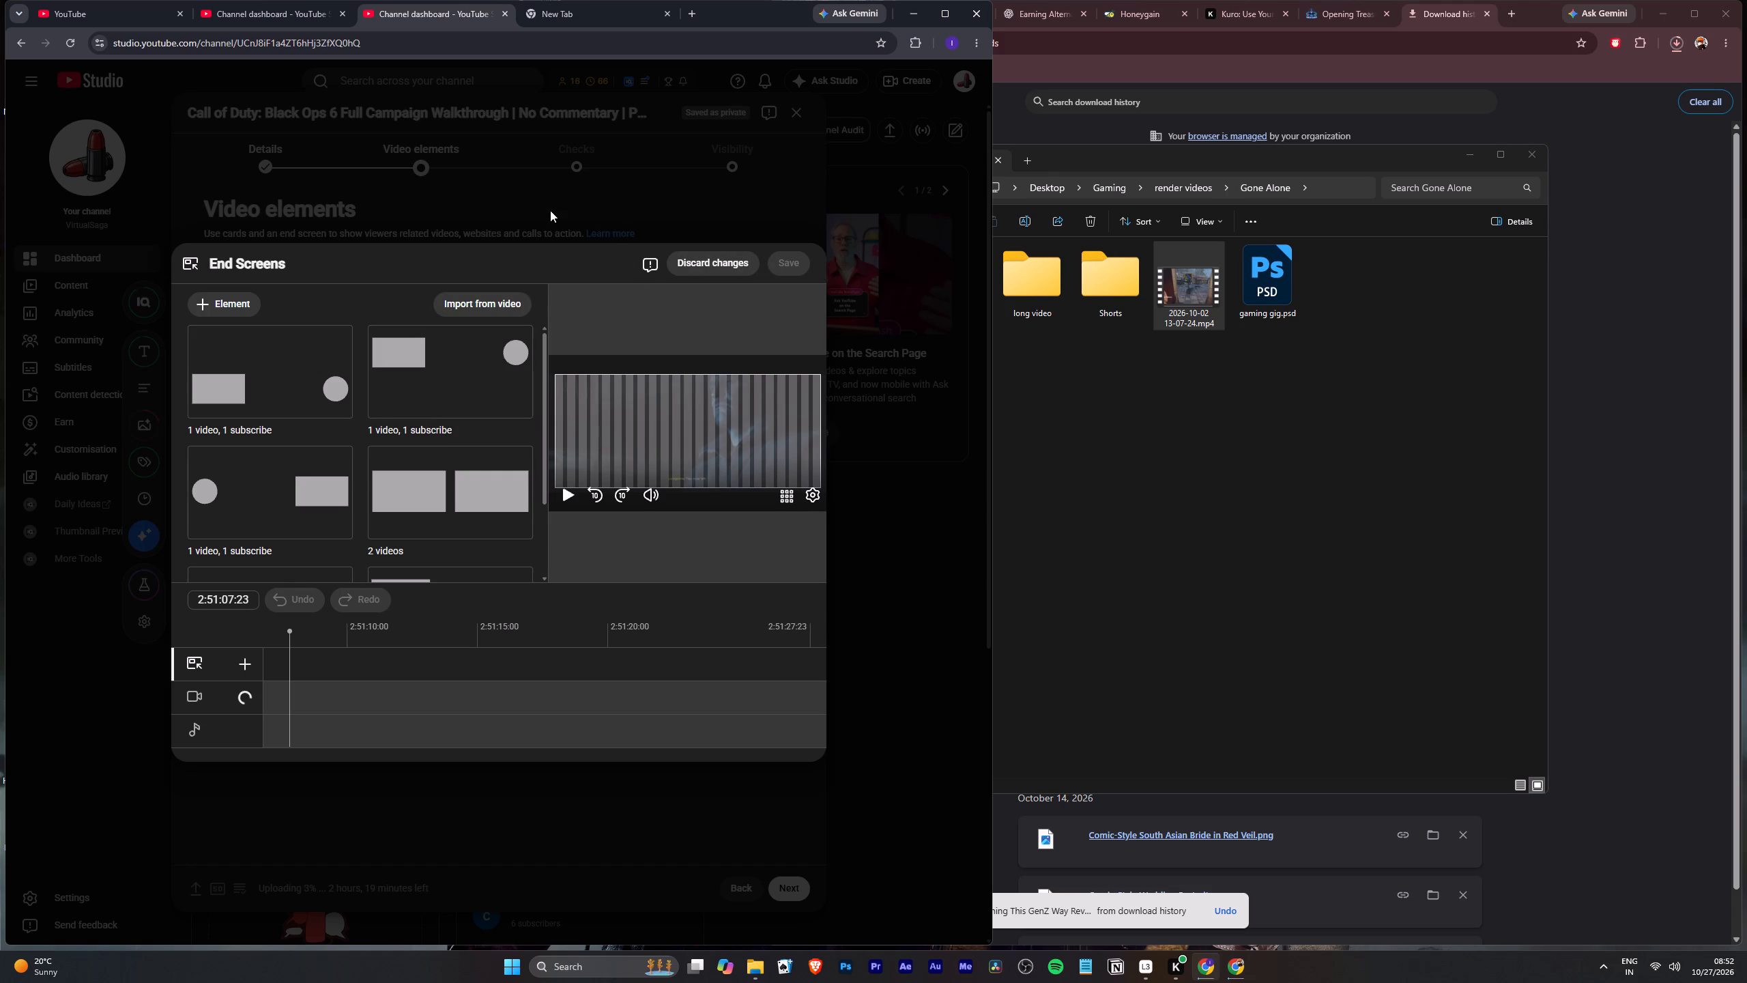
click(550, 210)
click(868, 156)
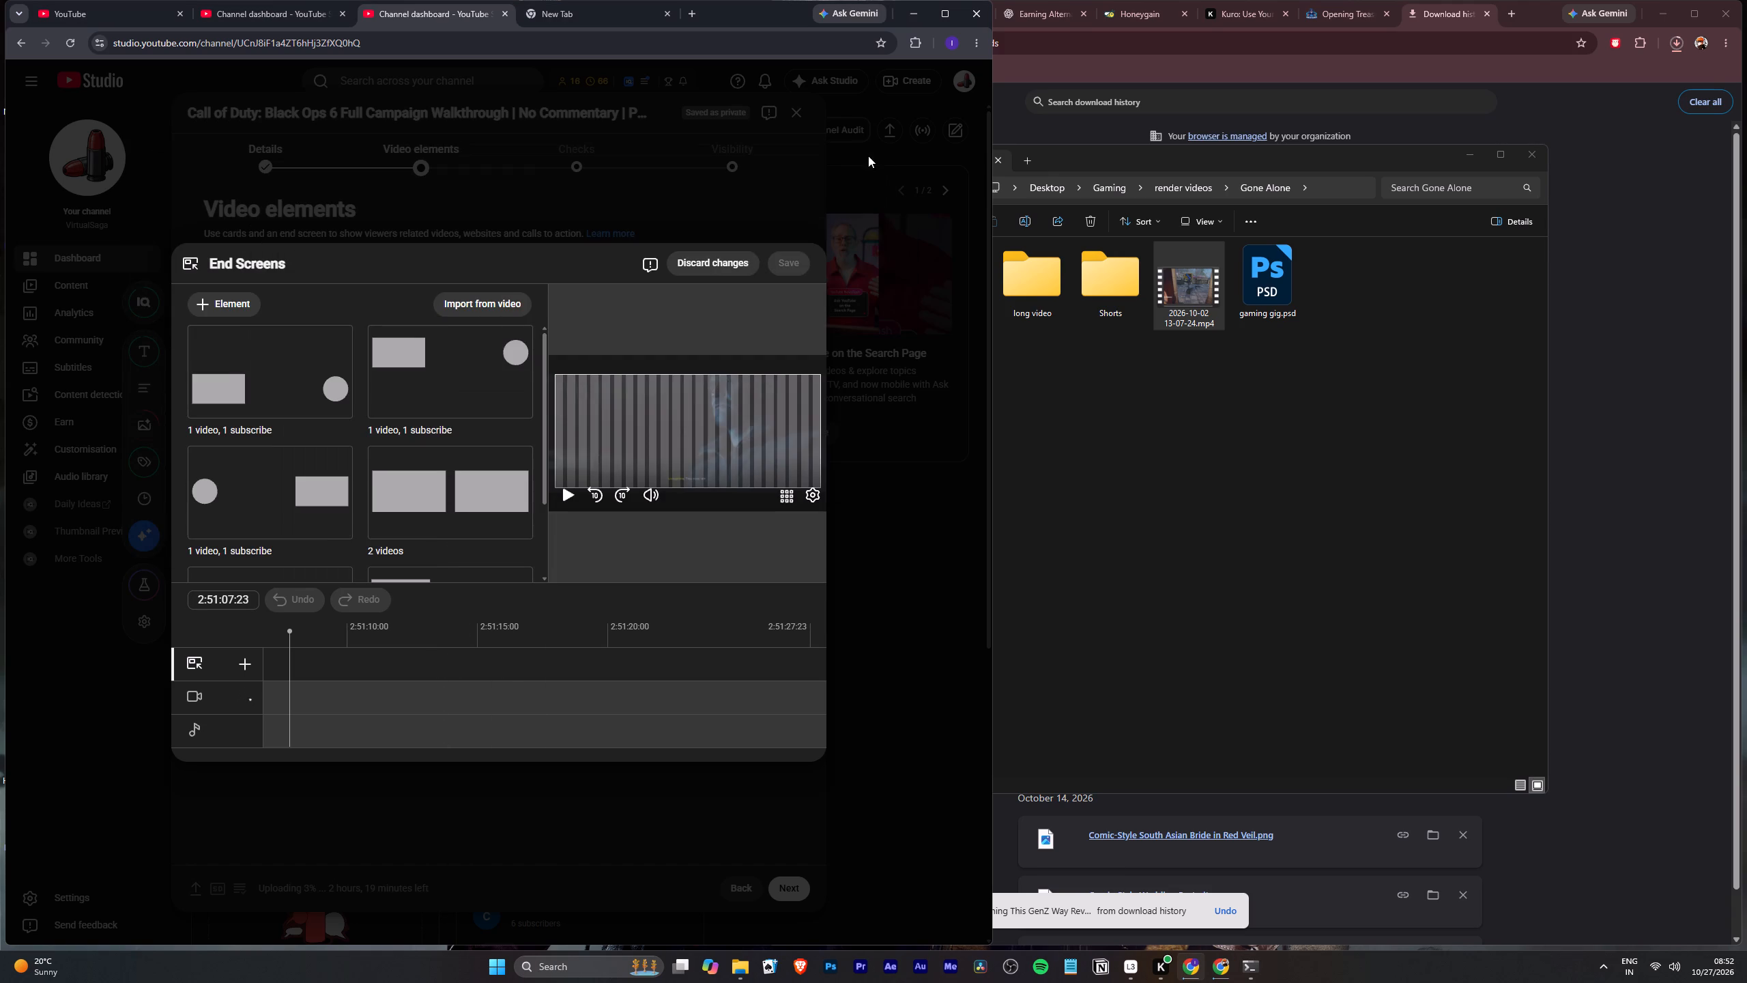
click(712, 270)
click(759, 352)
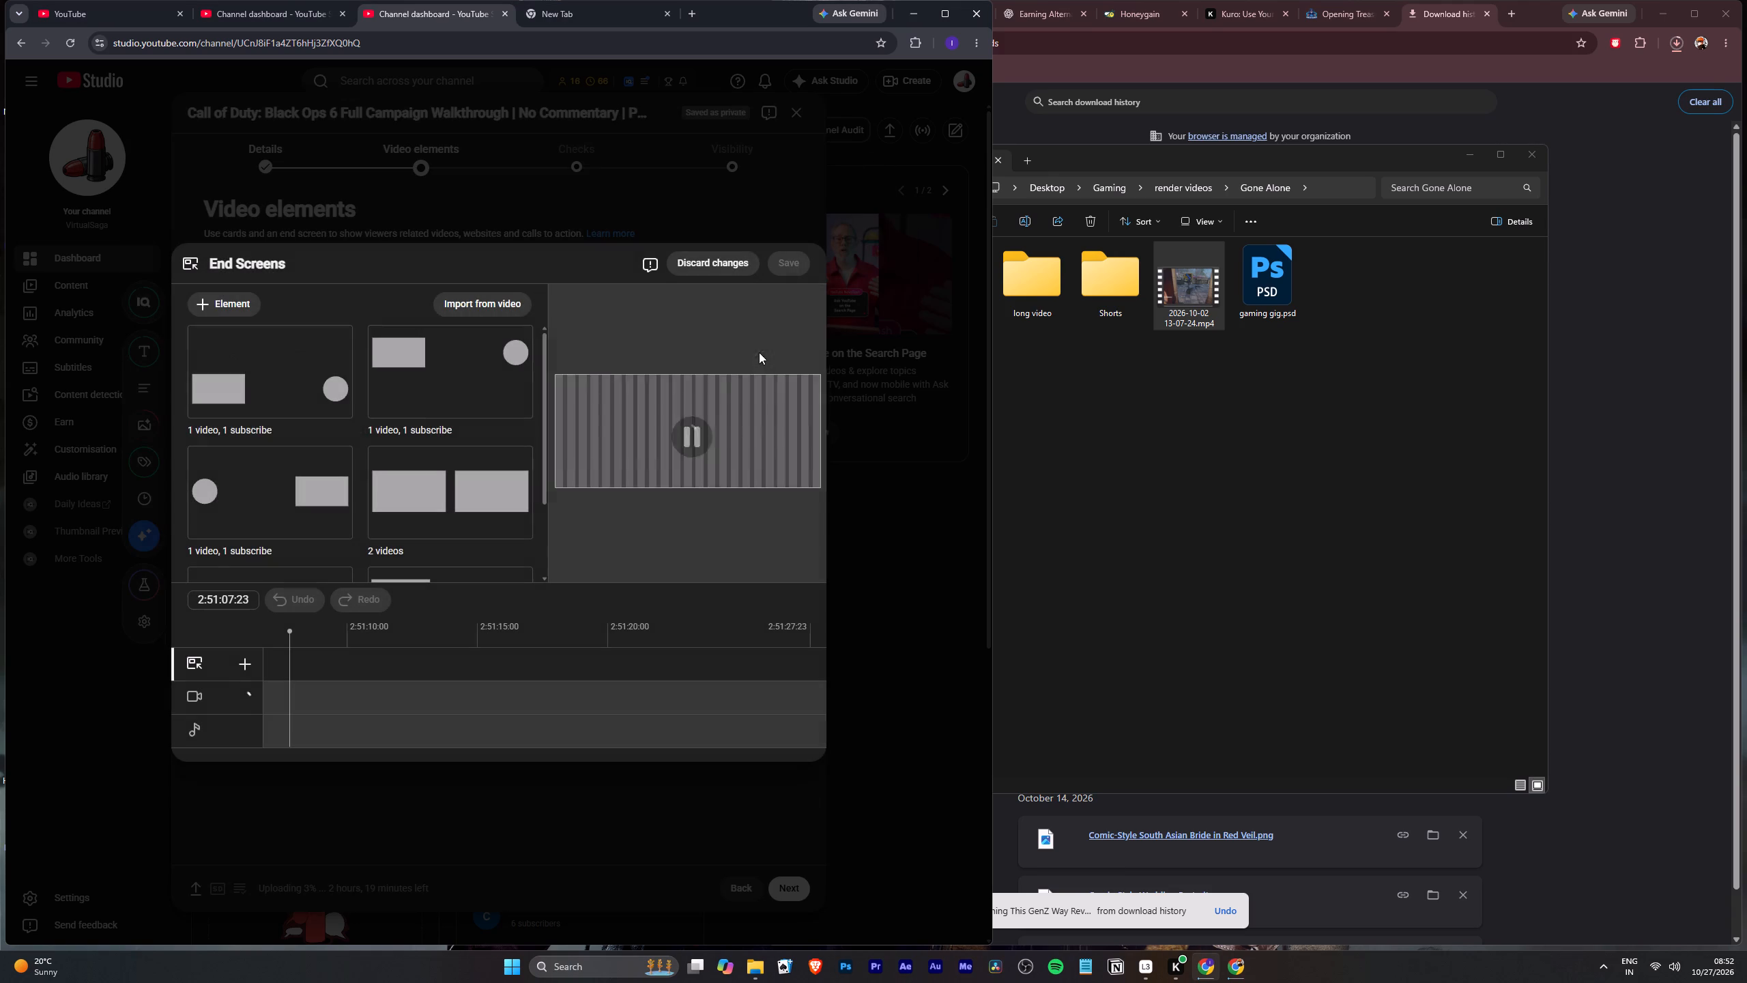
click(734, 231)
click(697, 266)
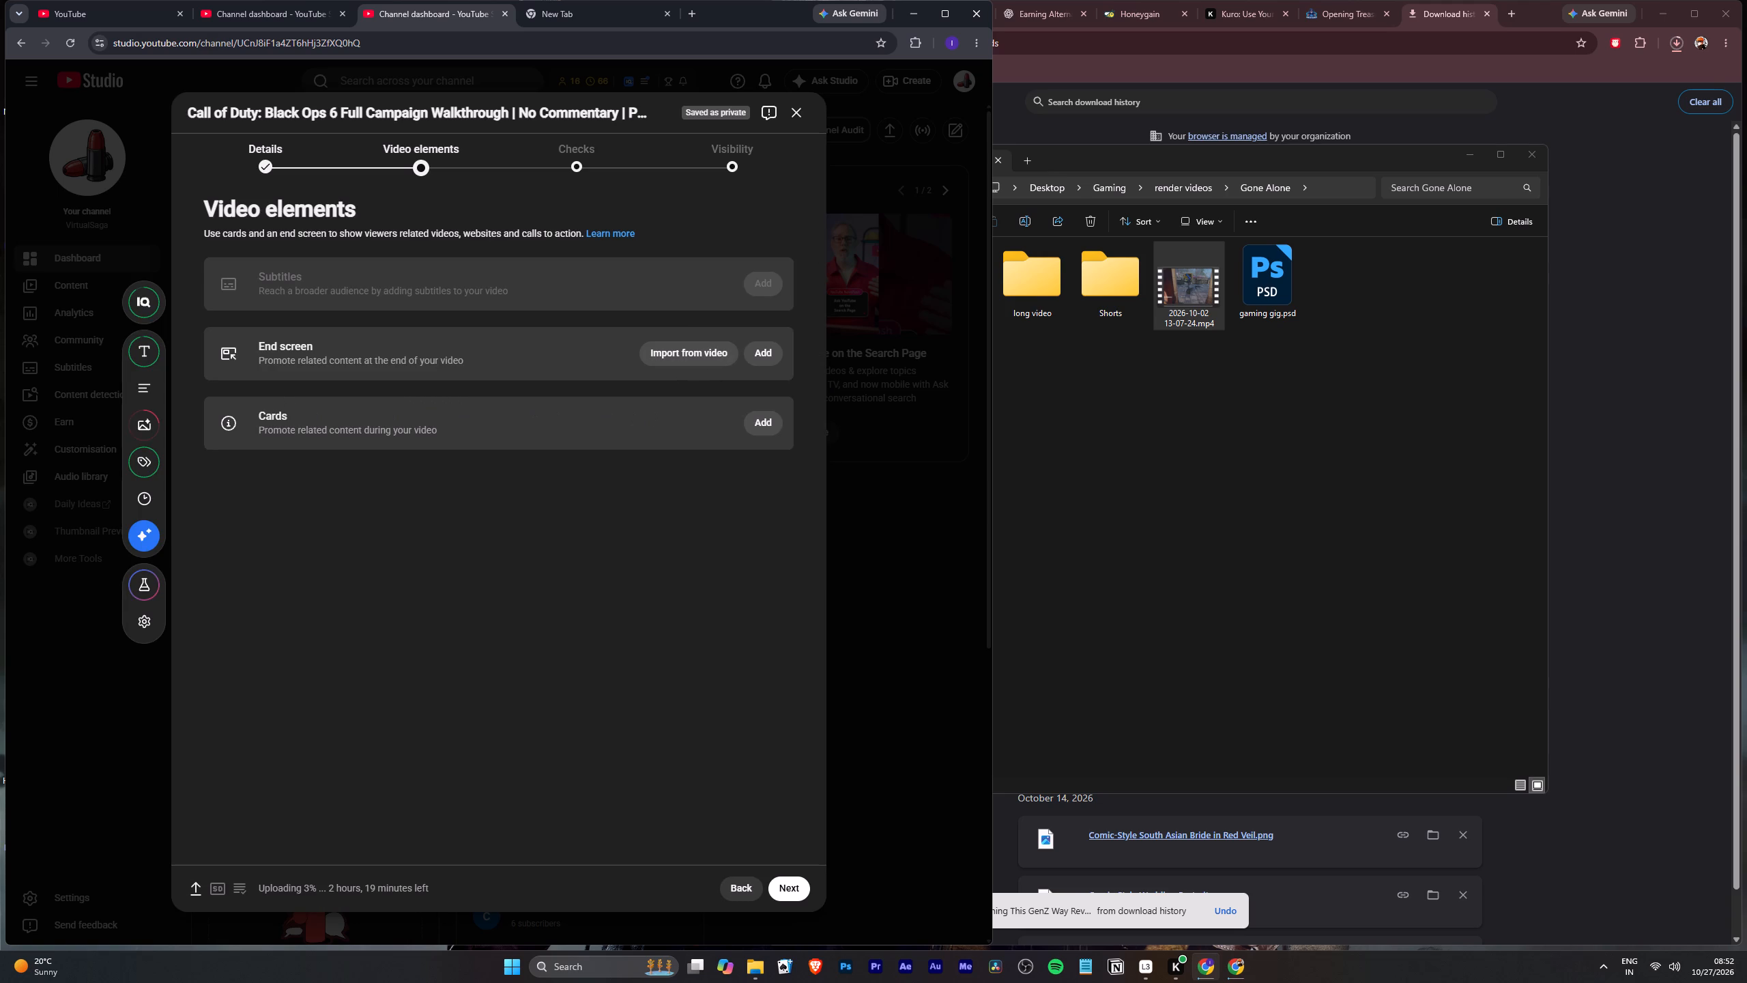
Open the end screen editor without importing from another video and place the playhead at 2:51:13:10, near the outro's start.
click(681, 348)
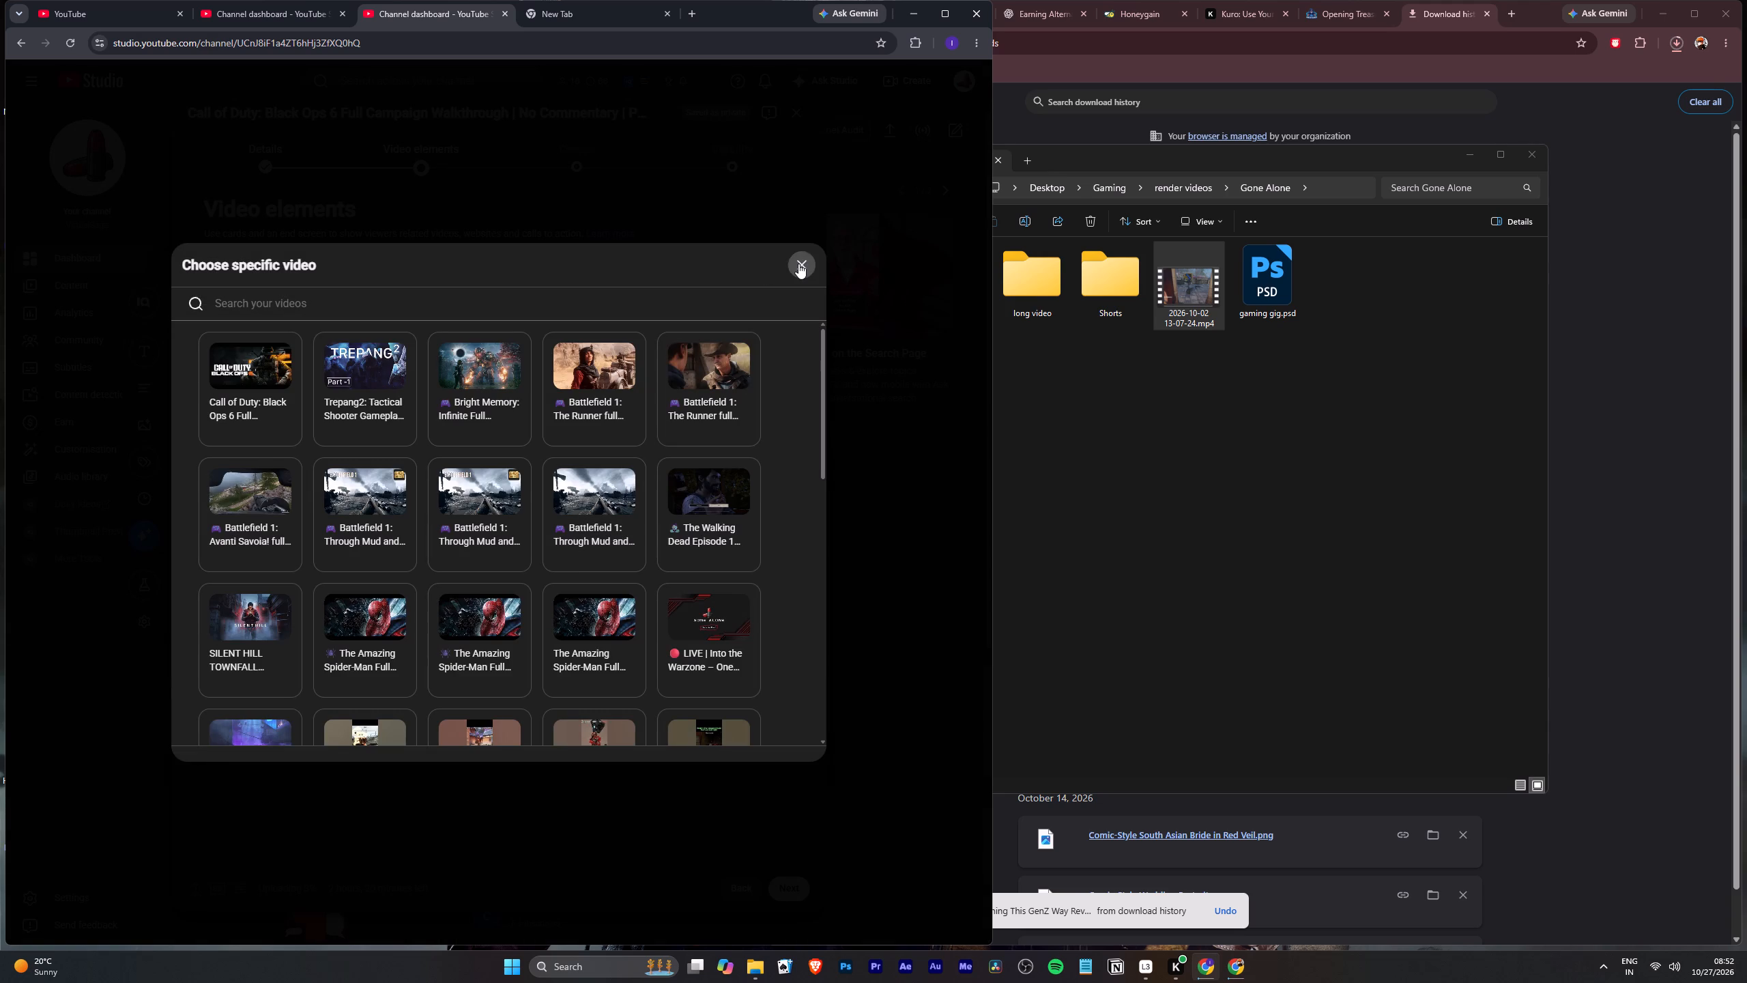
click(798, 263)
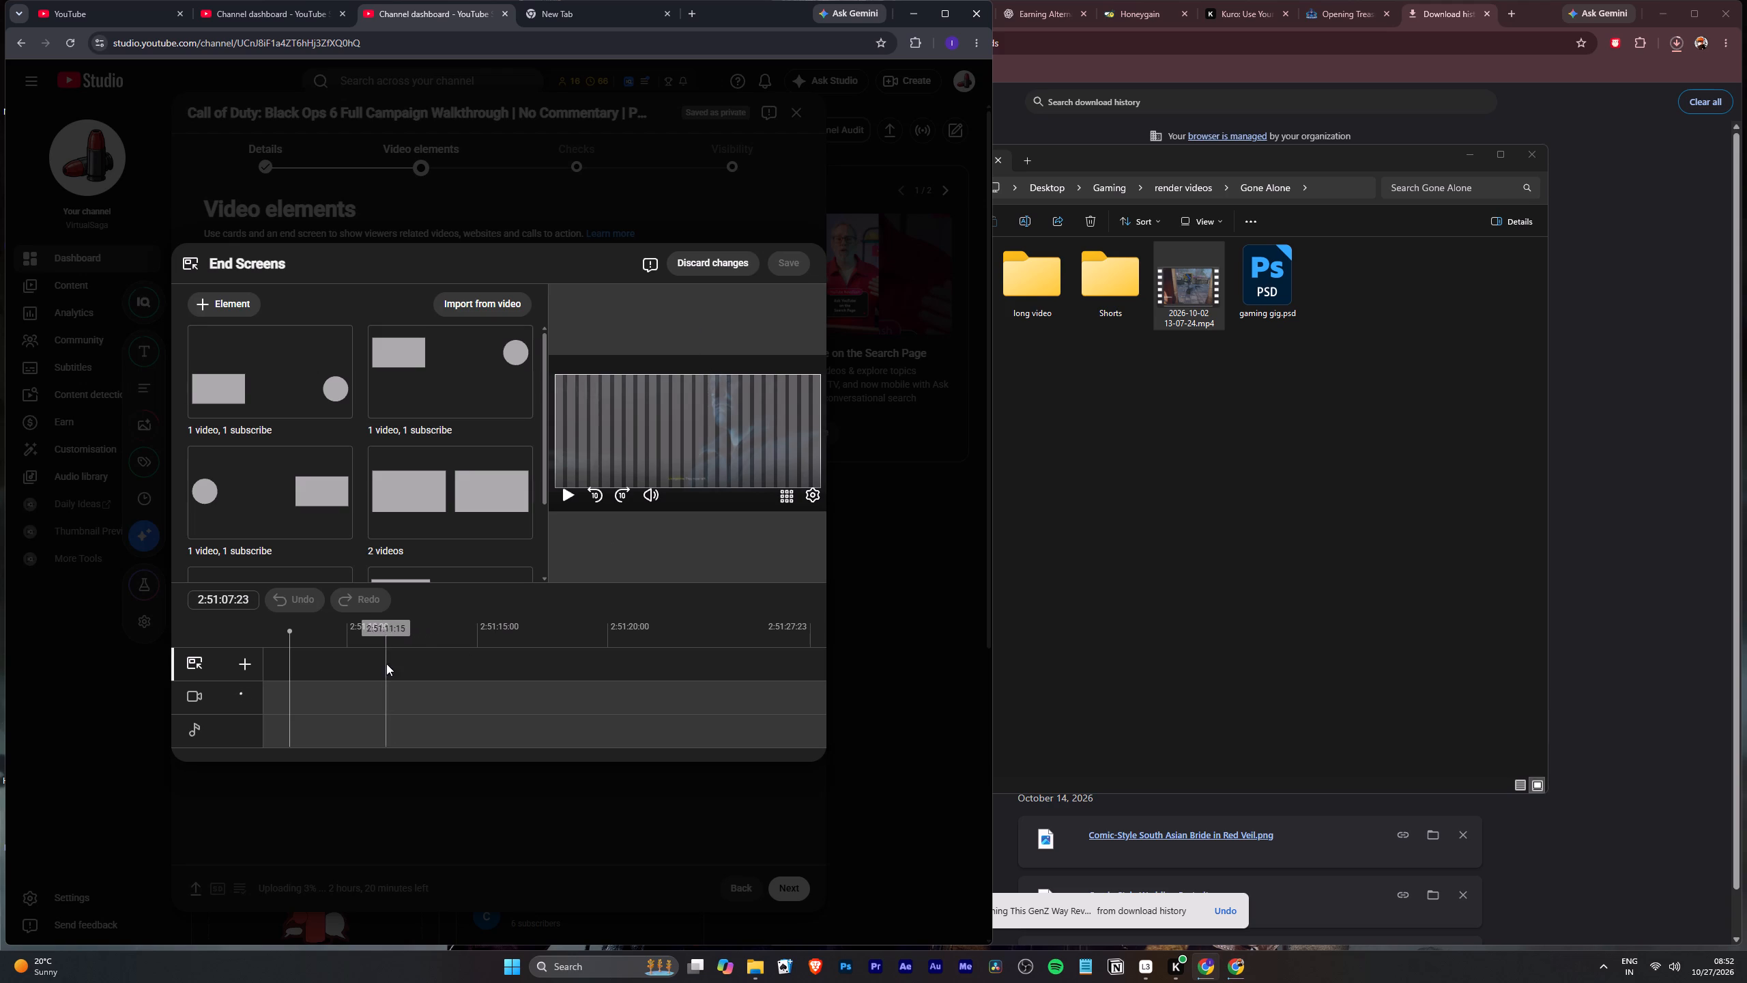
drag(497, 635, 539, 638)
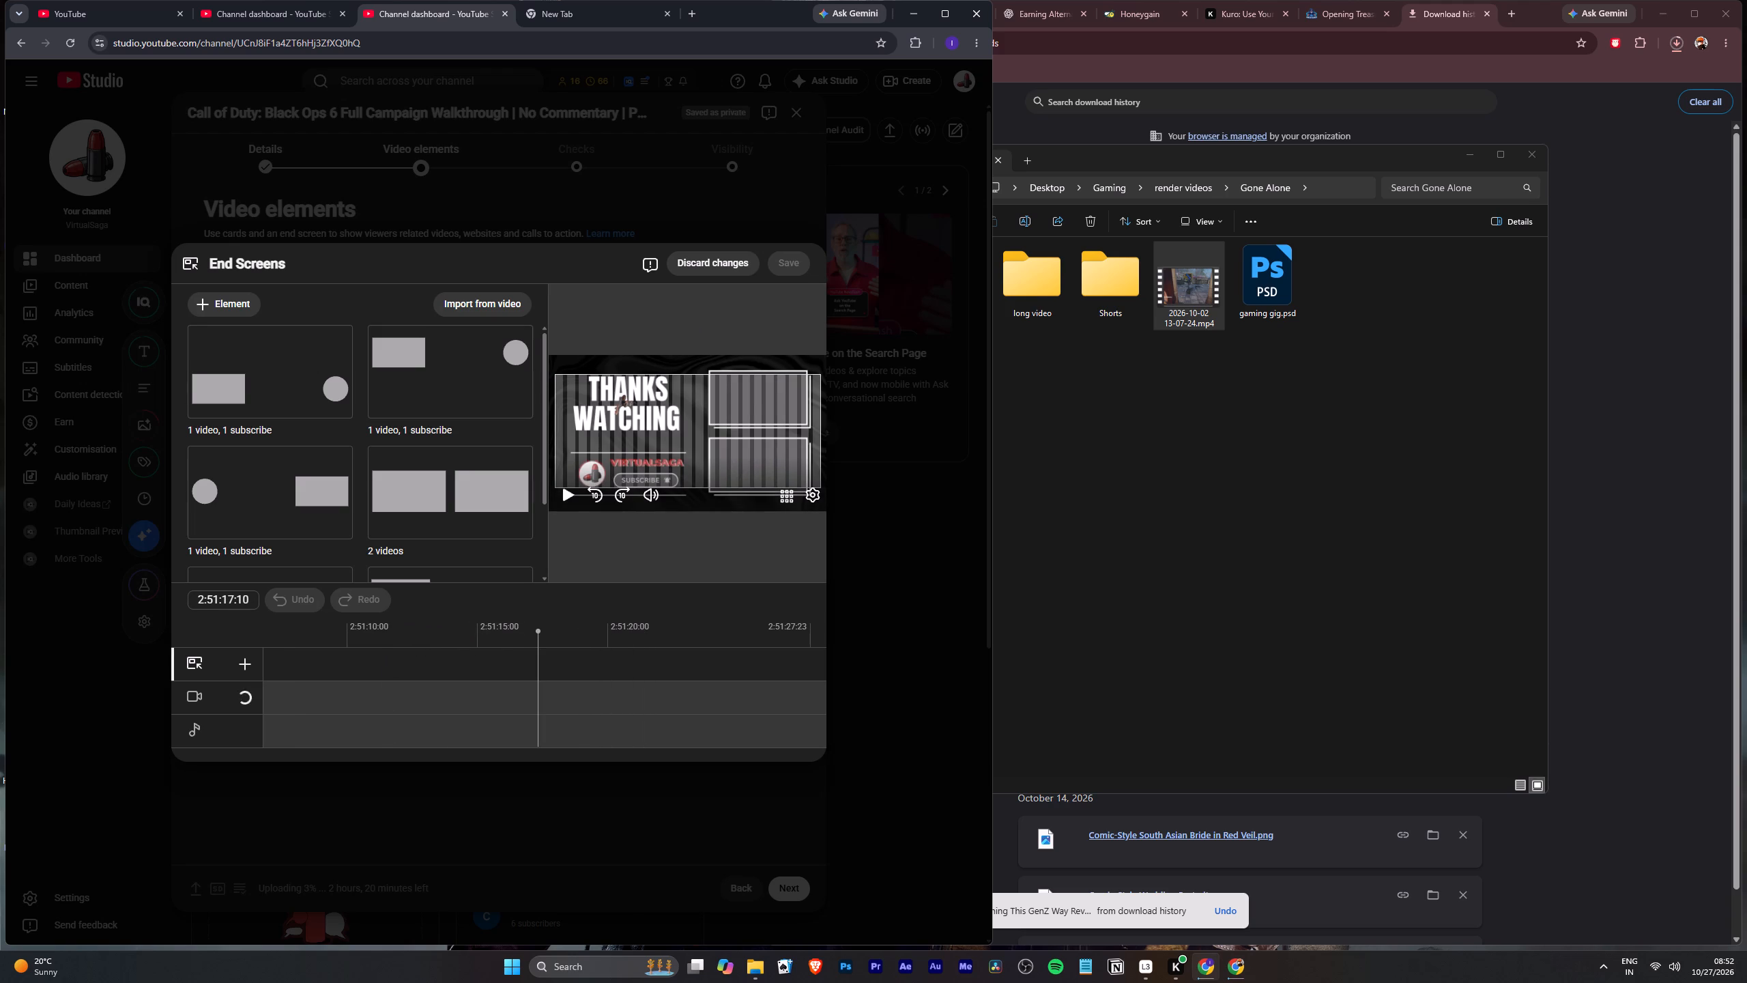
drag(539, 638, 472, 644)
drag(472, 644, 407, 646)
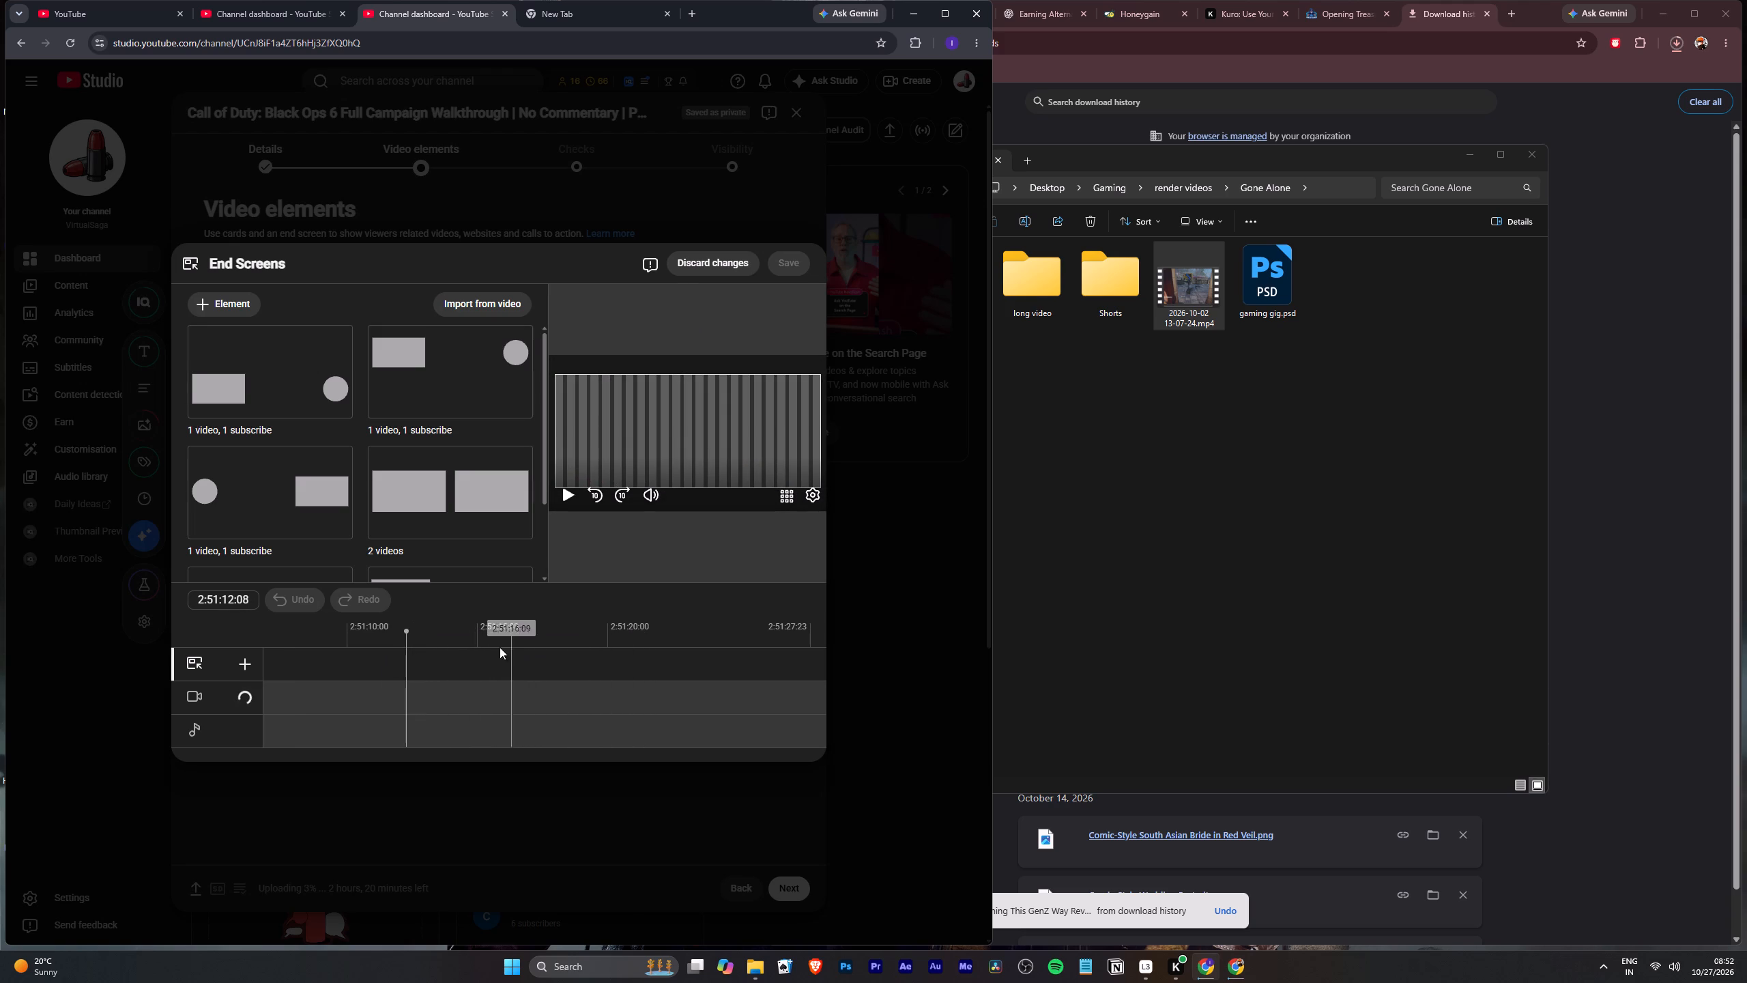
key(Right)
key(Right)
key(Right)
key(Right)
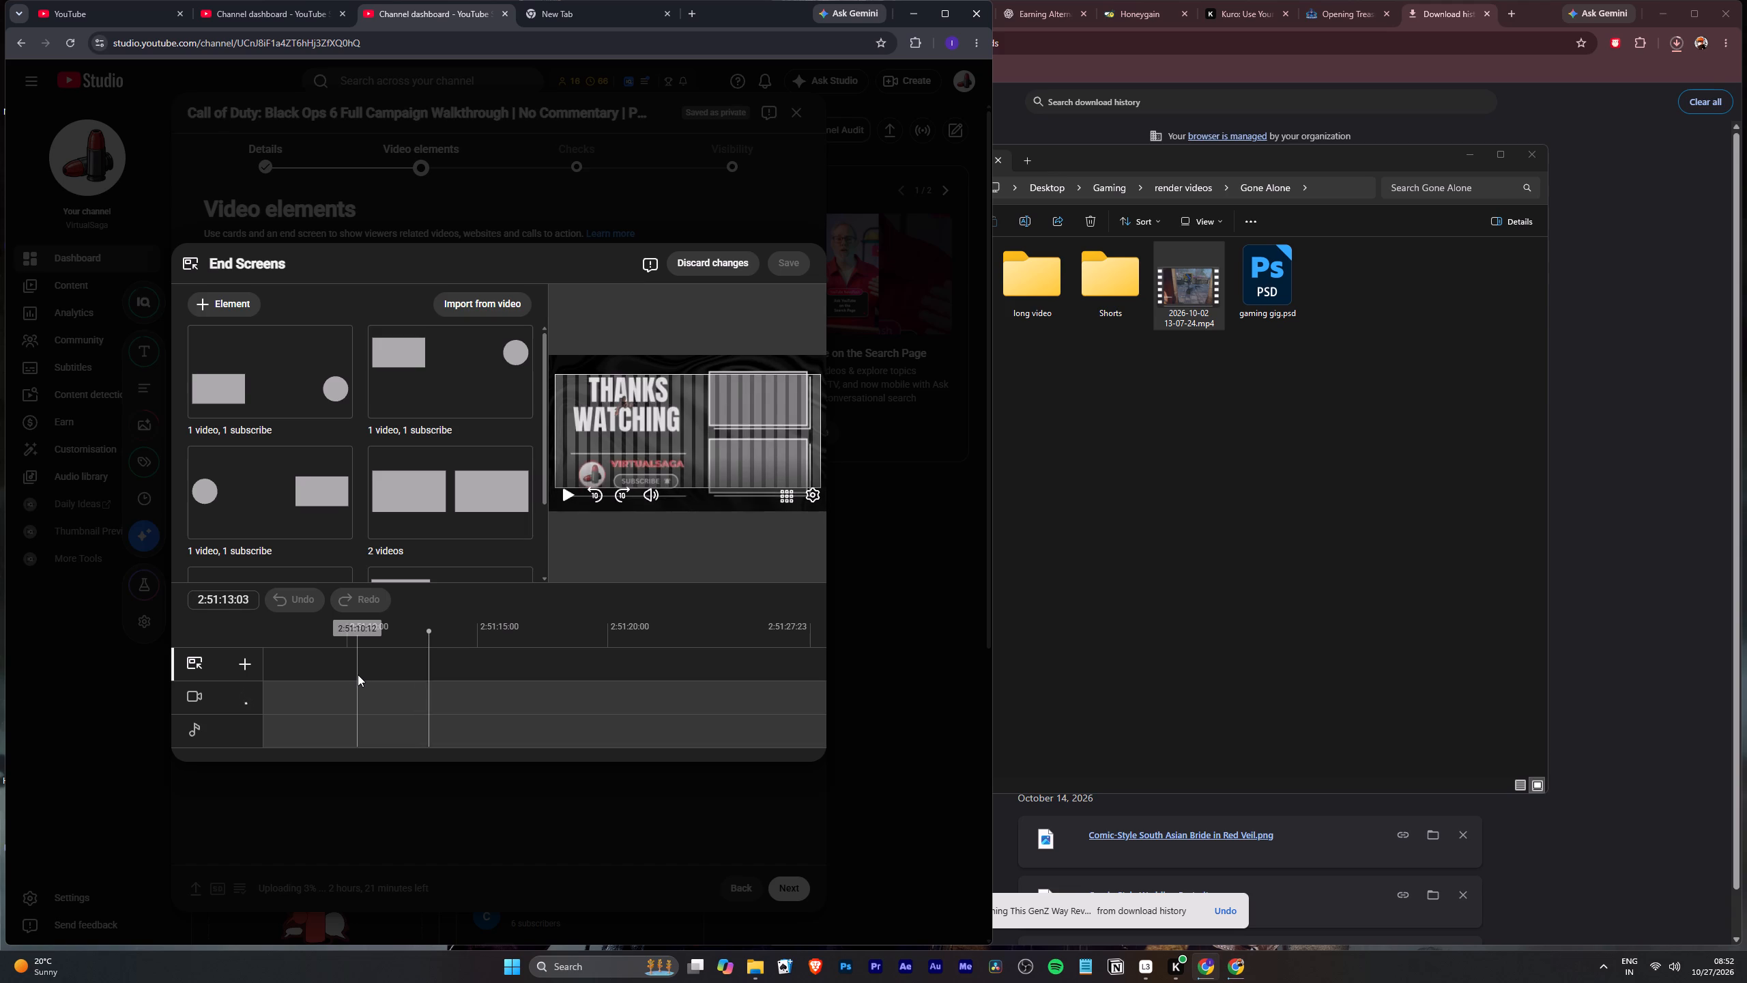
key(Left)
key(Right)
key(Right)
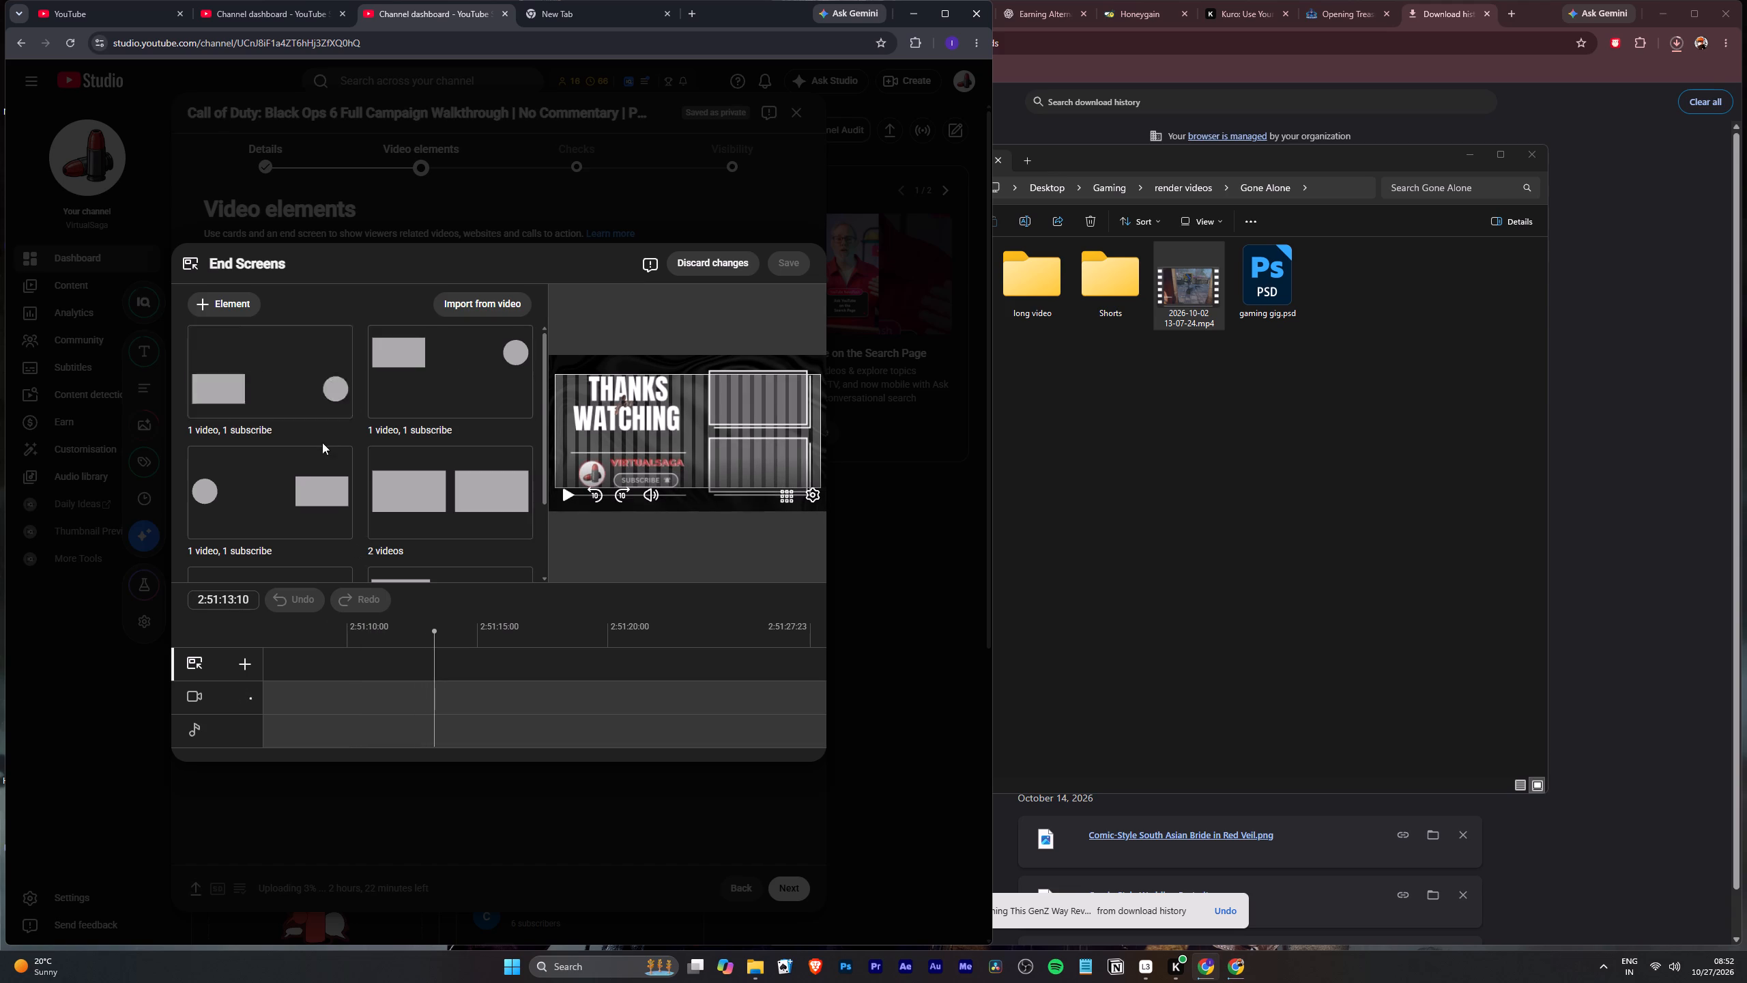
Apply the end screen template with 1 video, 1 playlist and 1 subscribe element.
scroll(322, 442, down, 6)
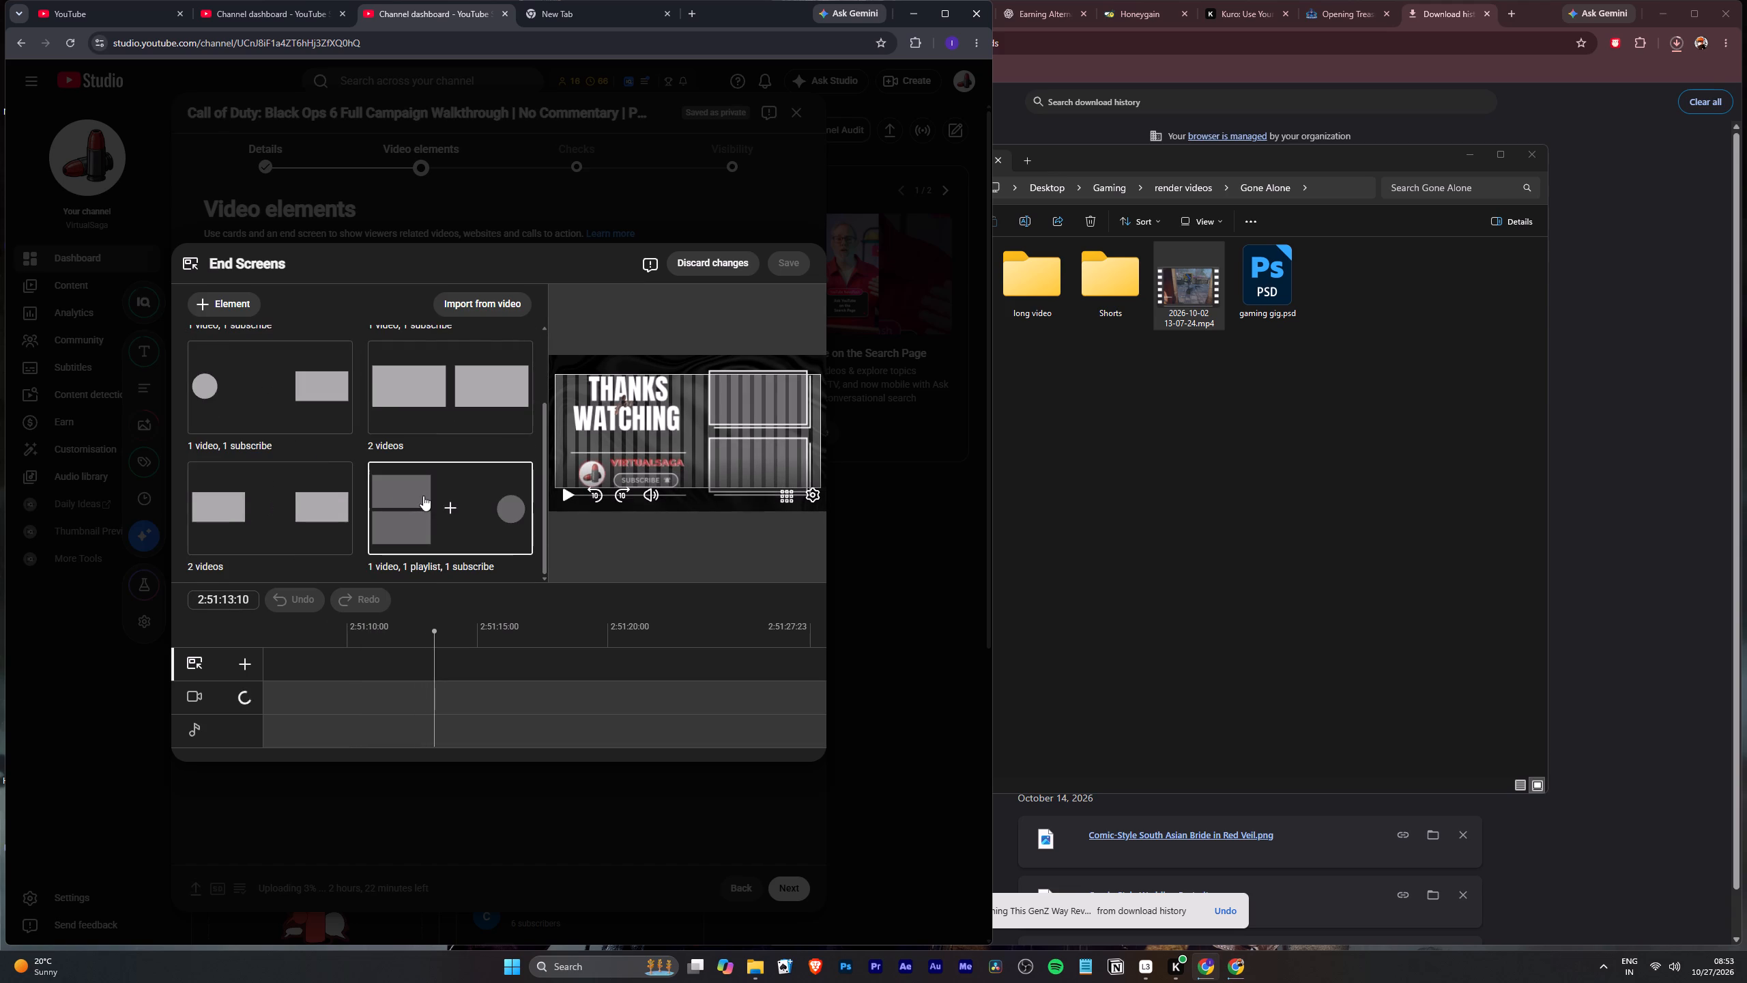
click(423, 496)
Move the subscribe element near the preview's centre and place the video element over the outro's upper video frame.
drag(779, 412, 693, 425)
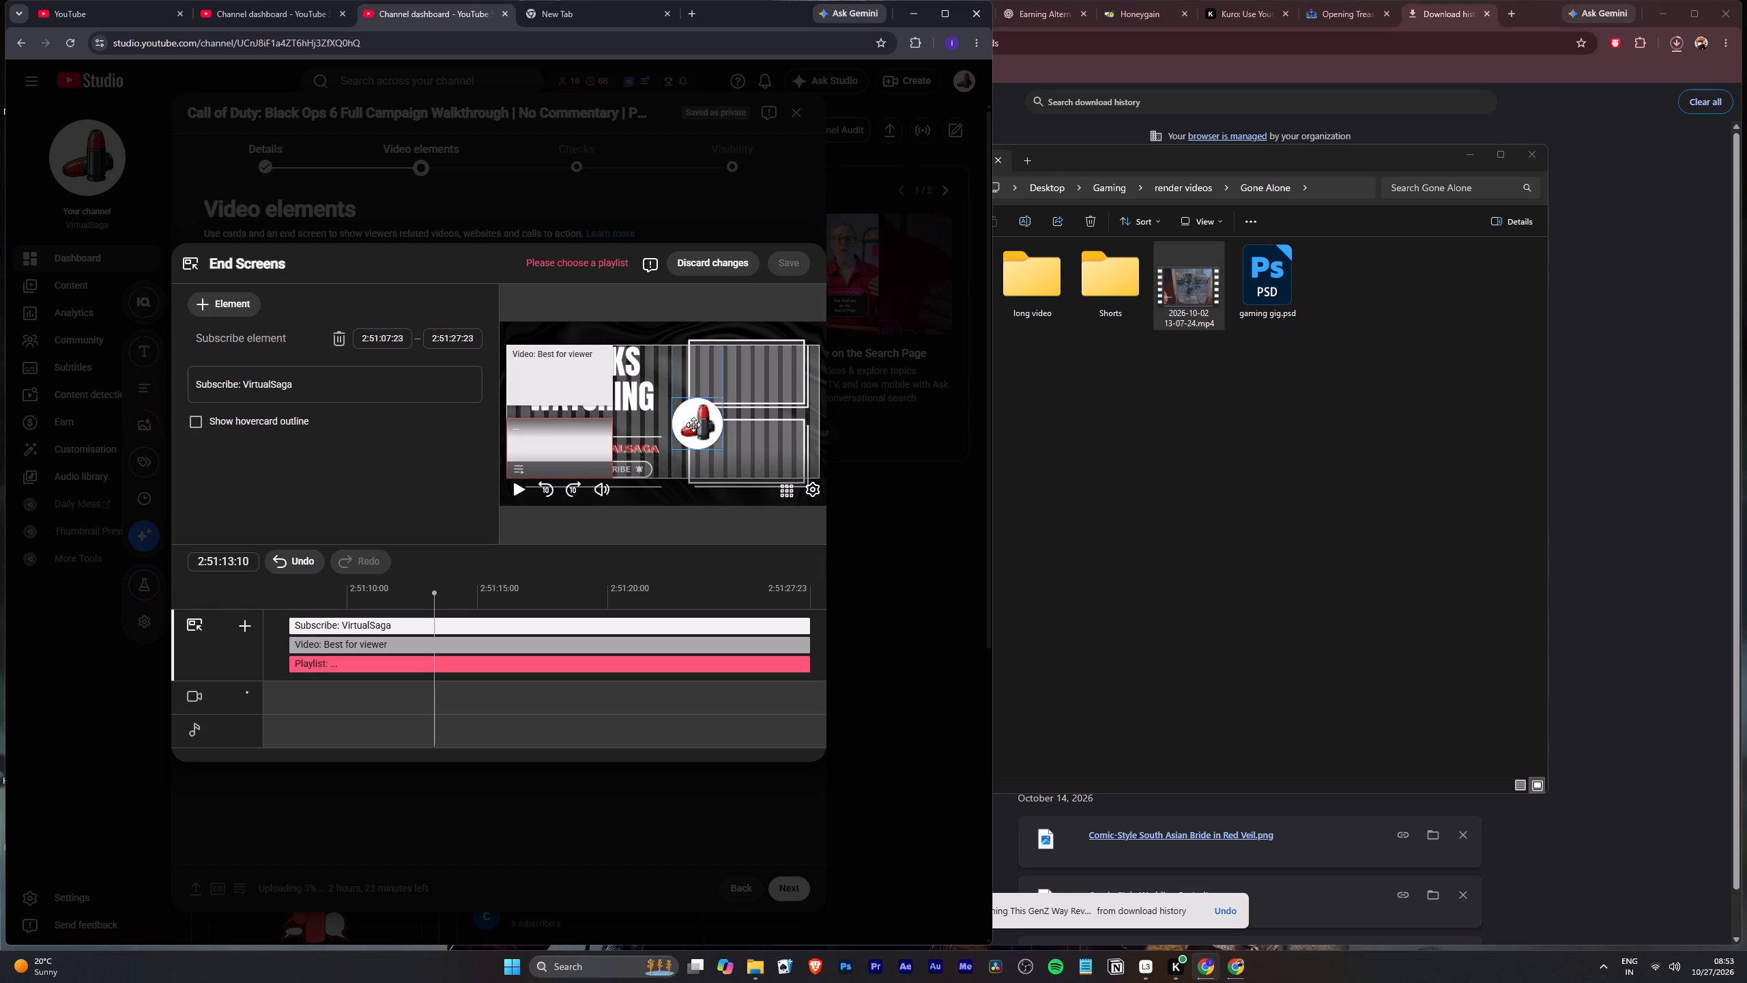
drag(693, 425, 633, 410)
drag(562, 381, 736, 388)
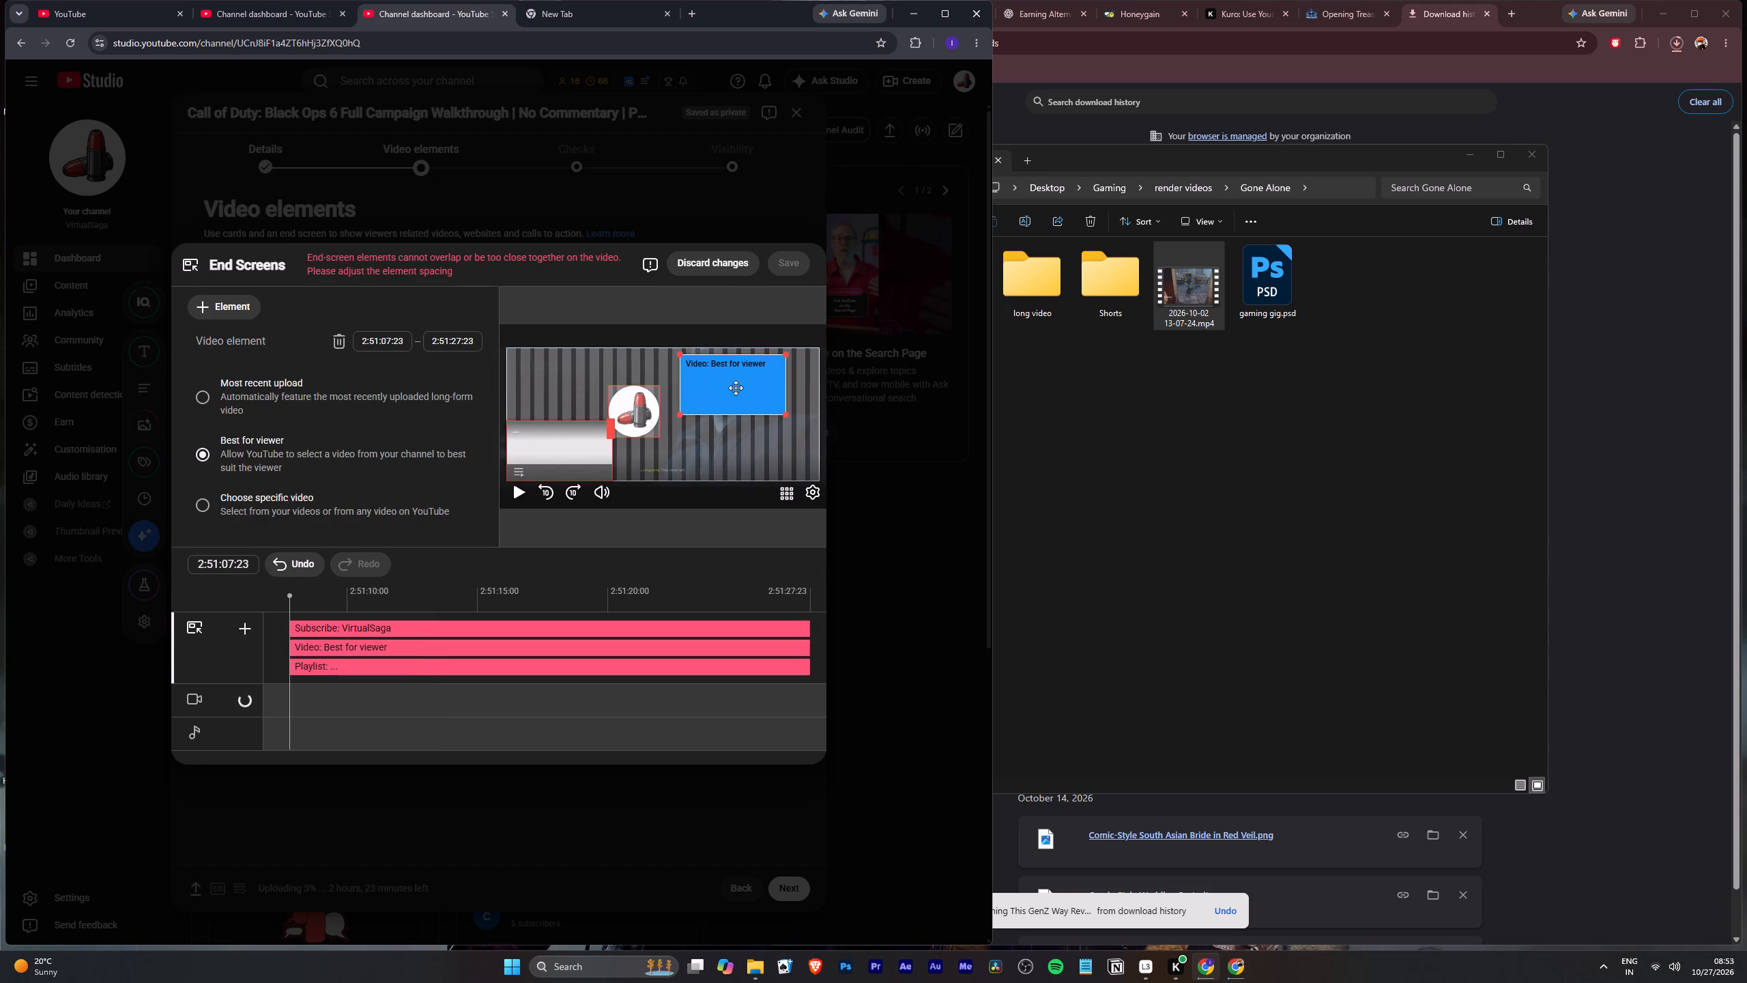
drag(736, 388, 745, 390)
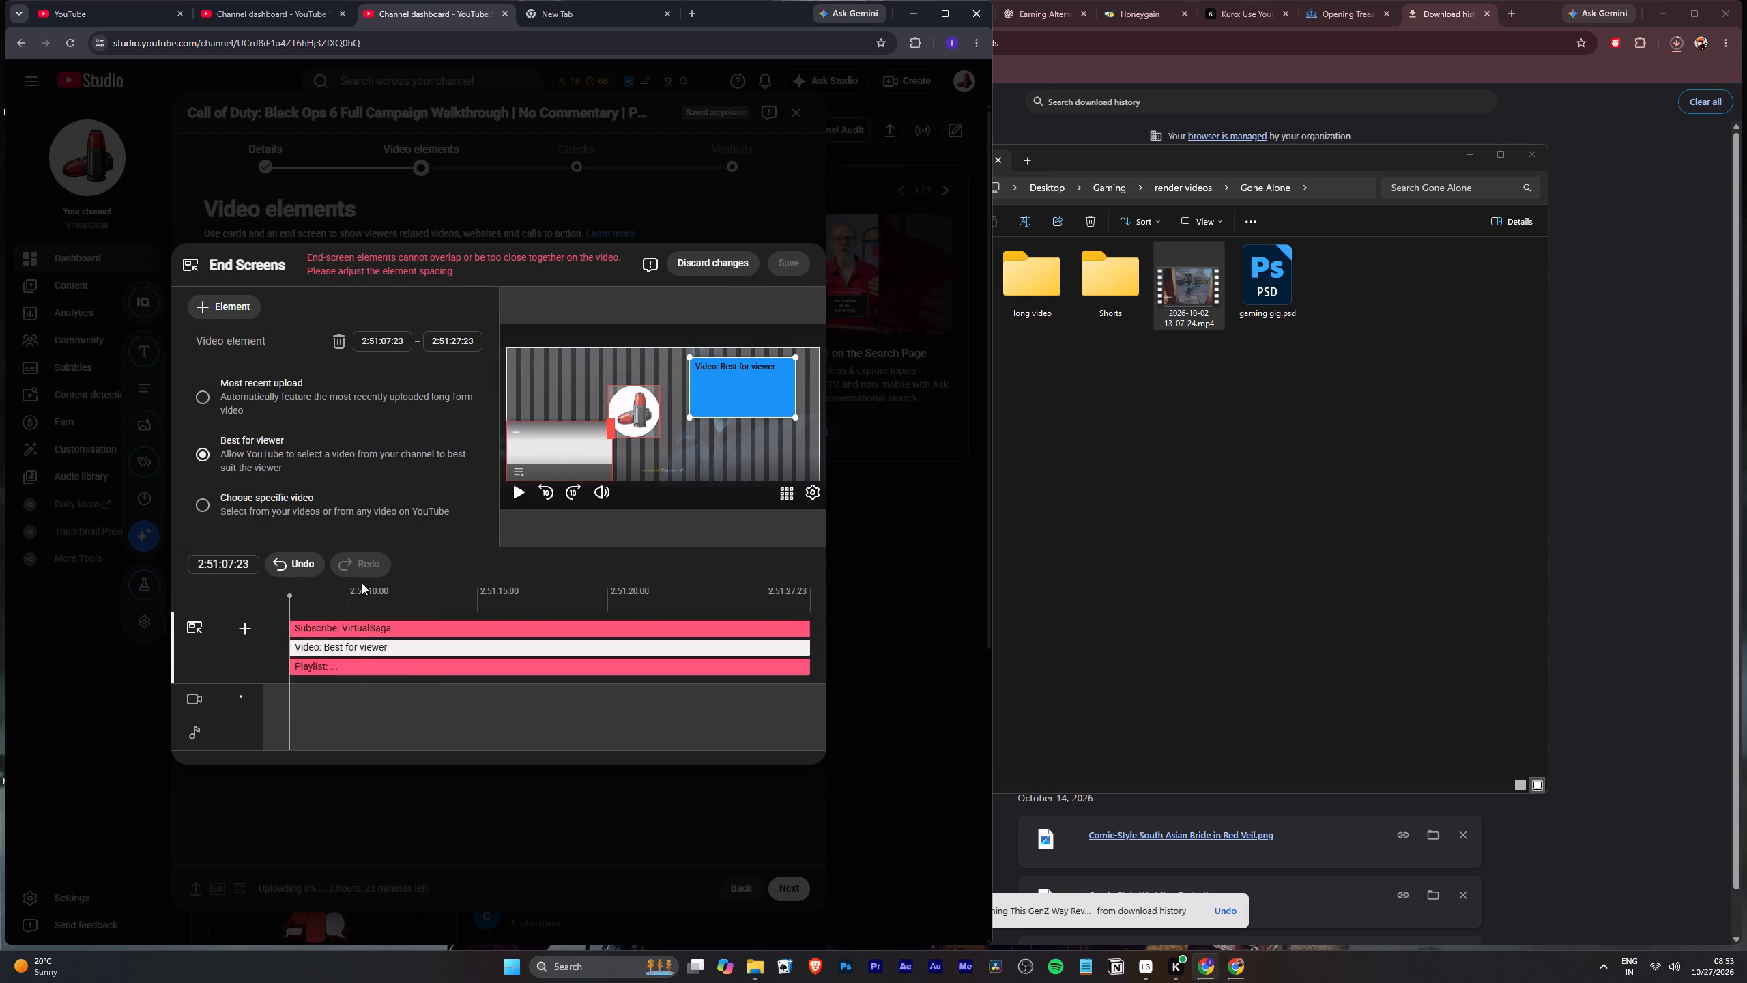
click(404, 601)
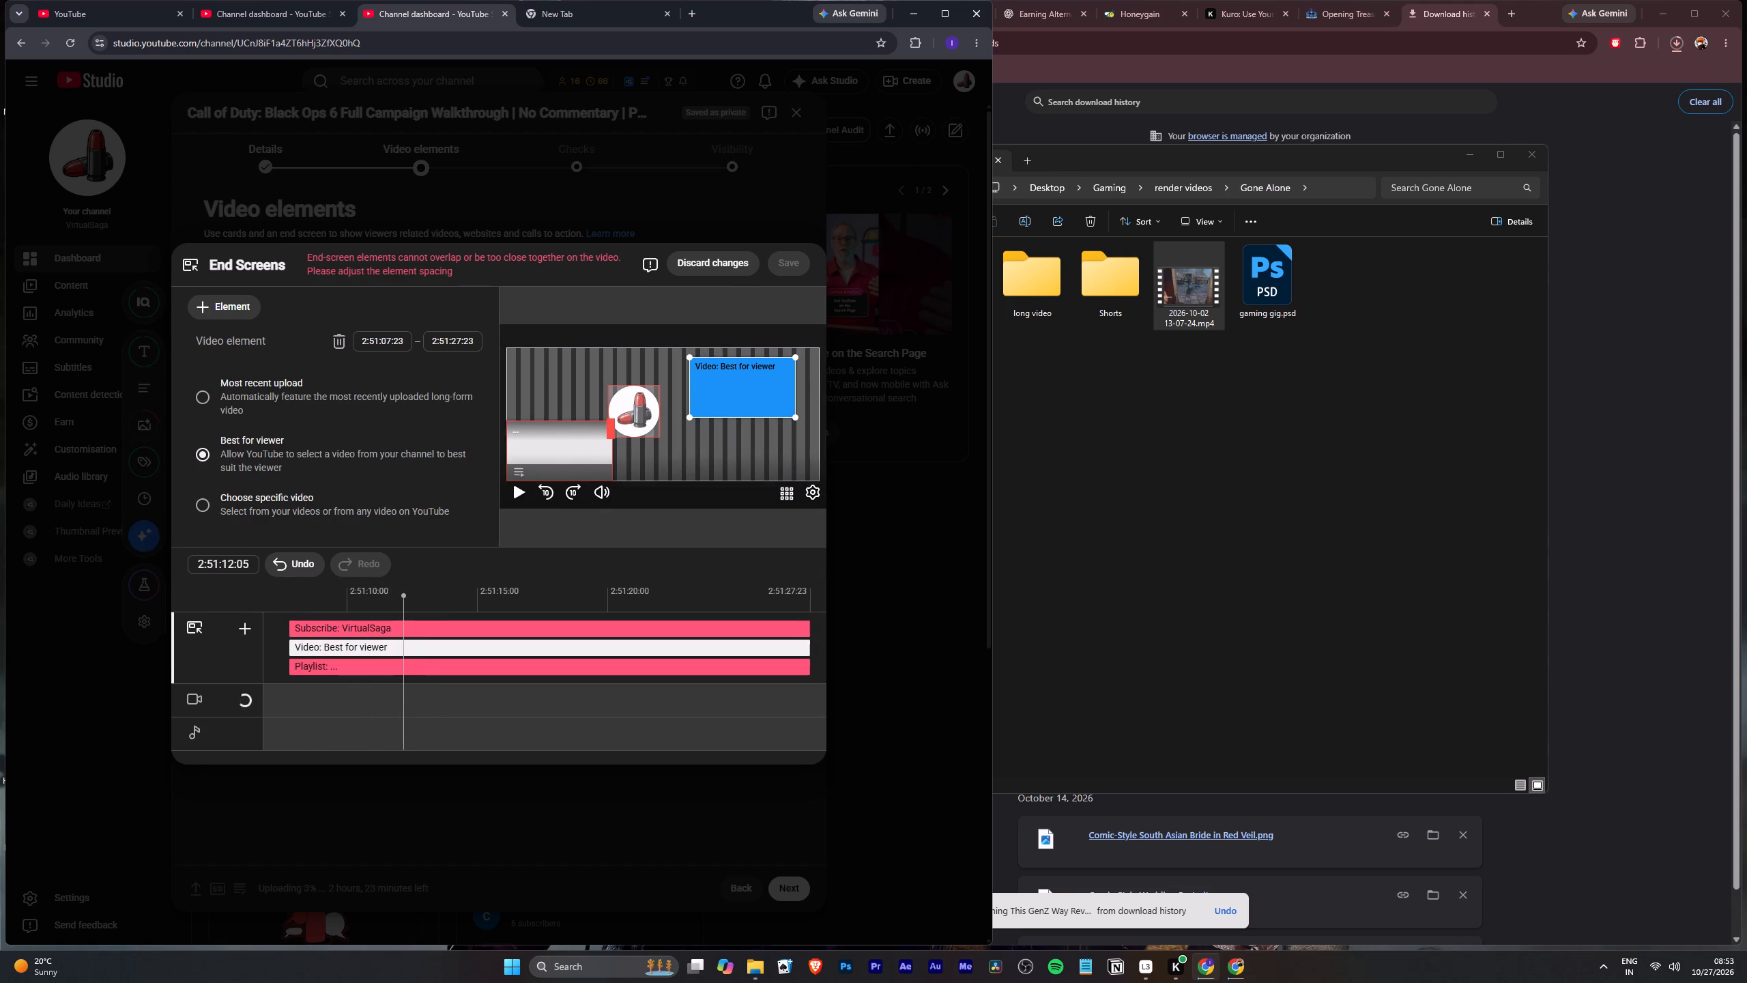
click(540, 593)
drag(736, 389, 737, 373)
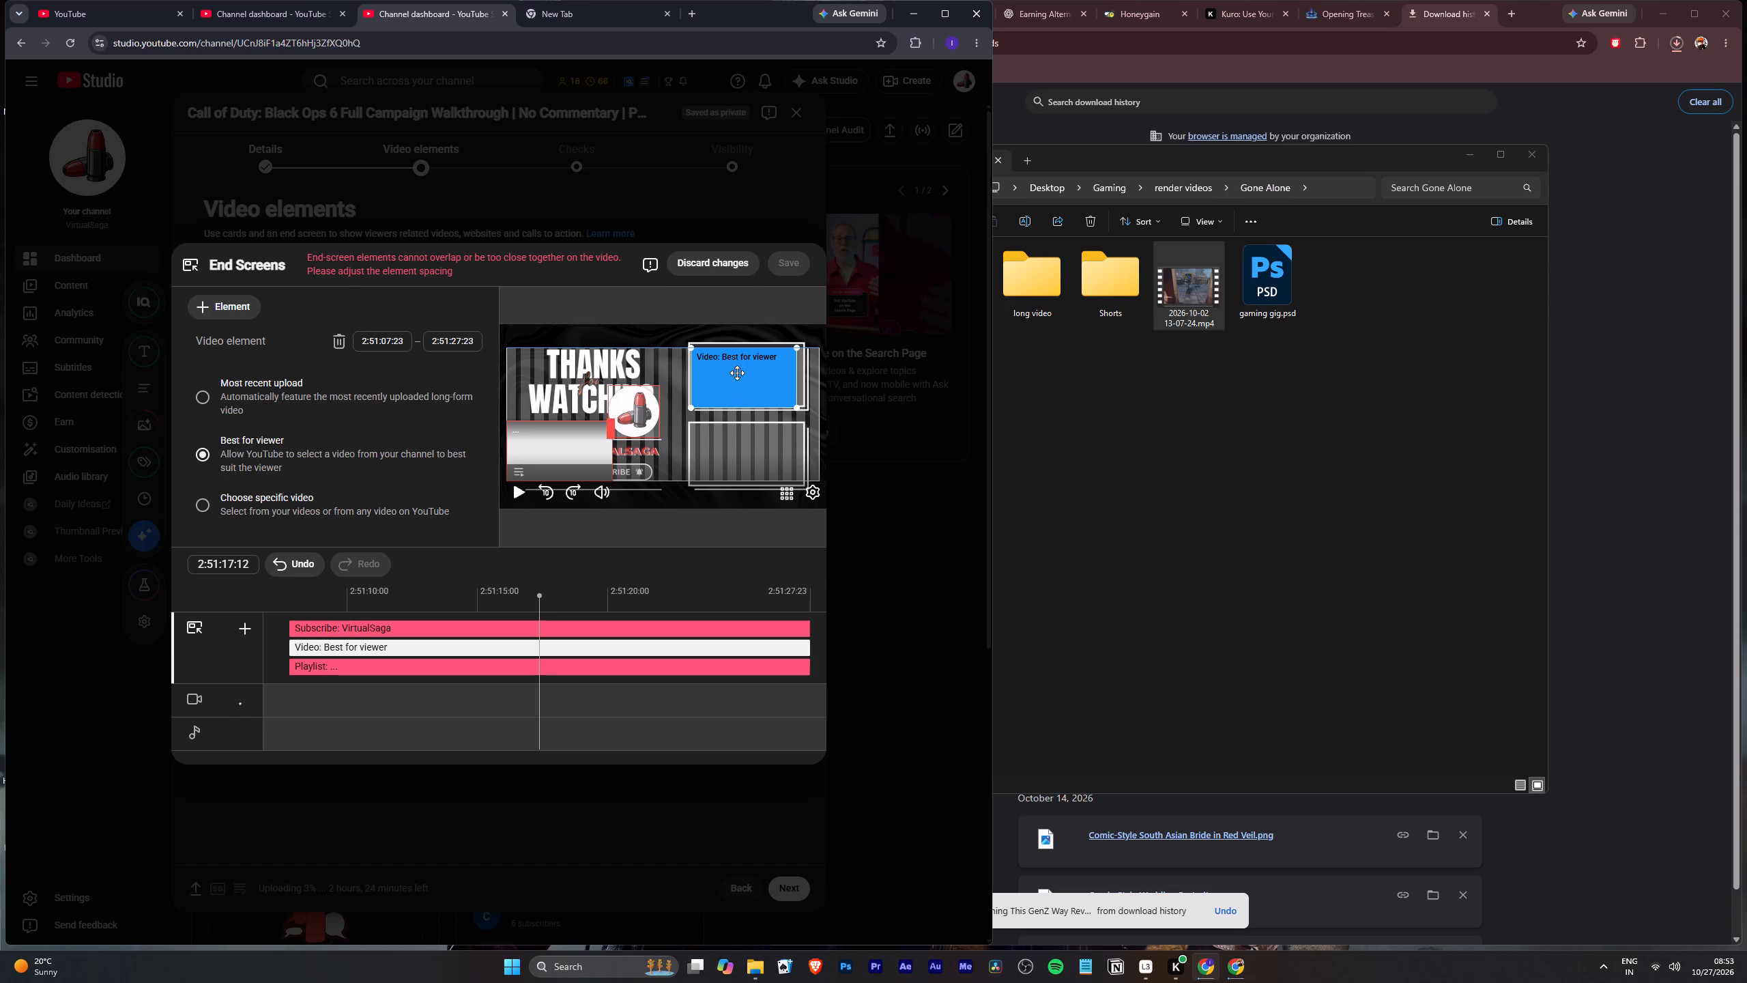
drag(737, 373, 737, 360)
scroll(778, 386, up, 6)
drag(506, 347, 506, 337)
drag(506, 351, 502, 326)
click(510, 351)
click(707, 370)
Place the playlist element over the outro's lower video frame and the subscribe element over its channel logo circle.
drag(575, 452, 762, 448)
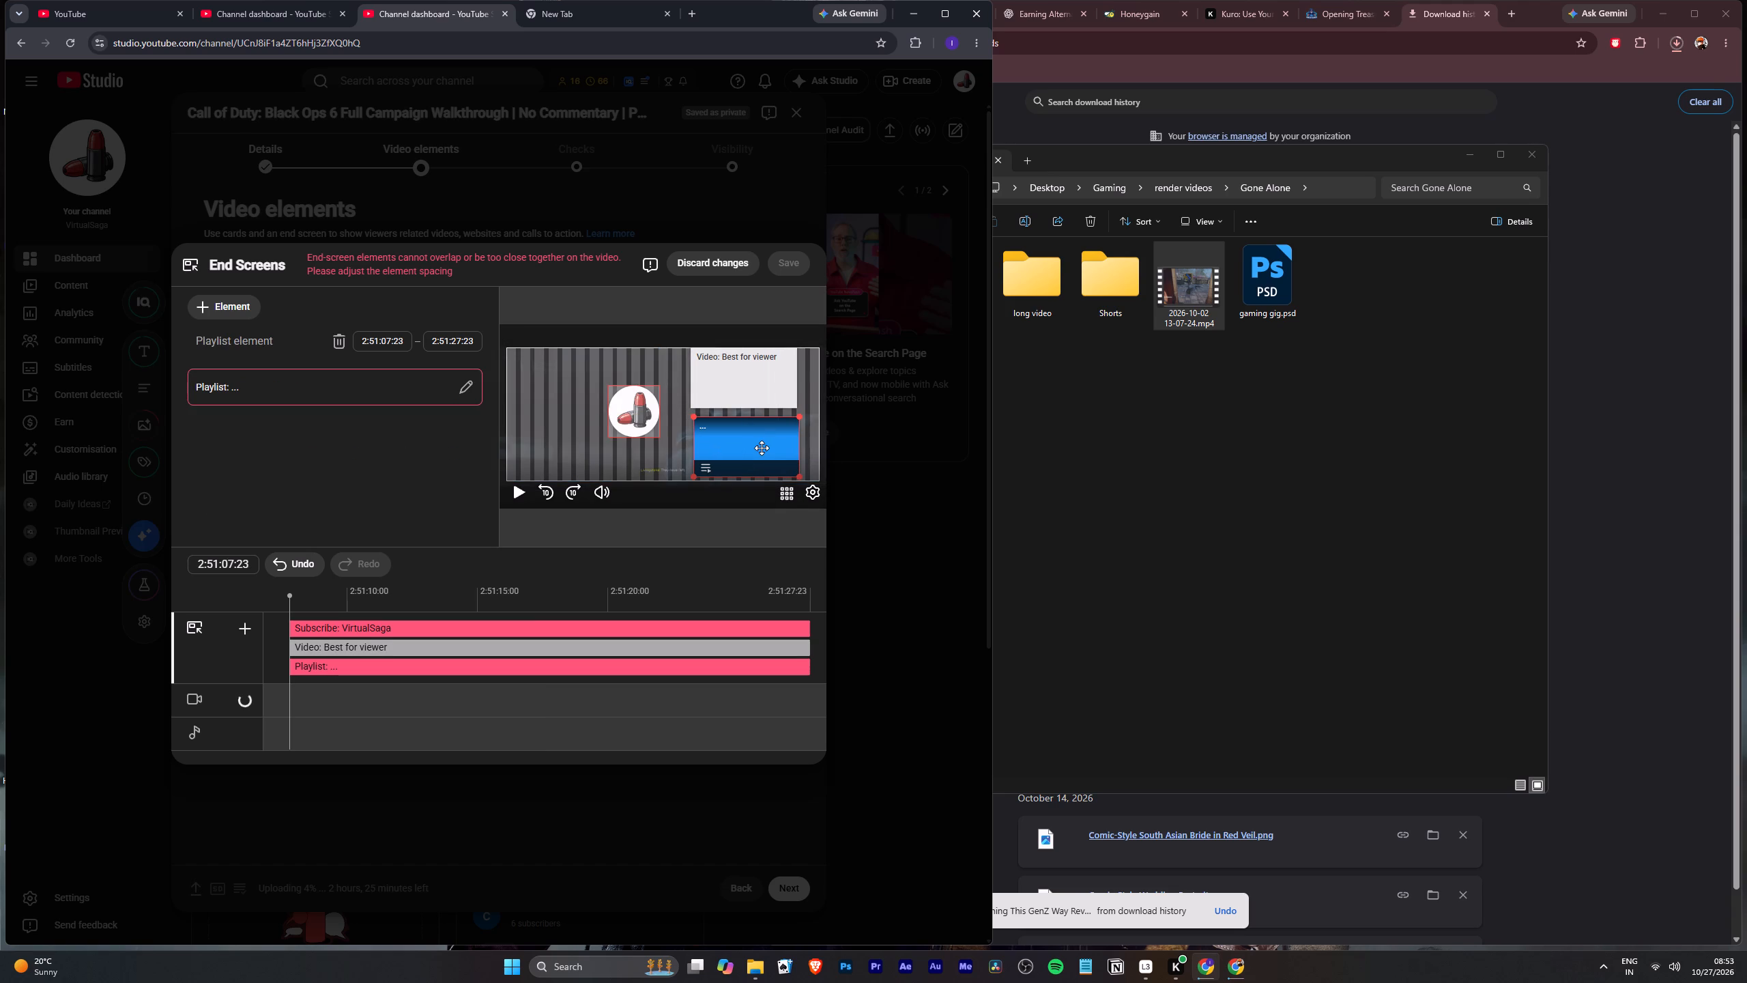
drag(762, 448, 757, 448)
click(561, 588)
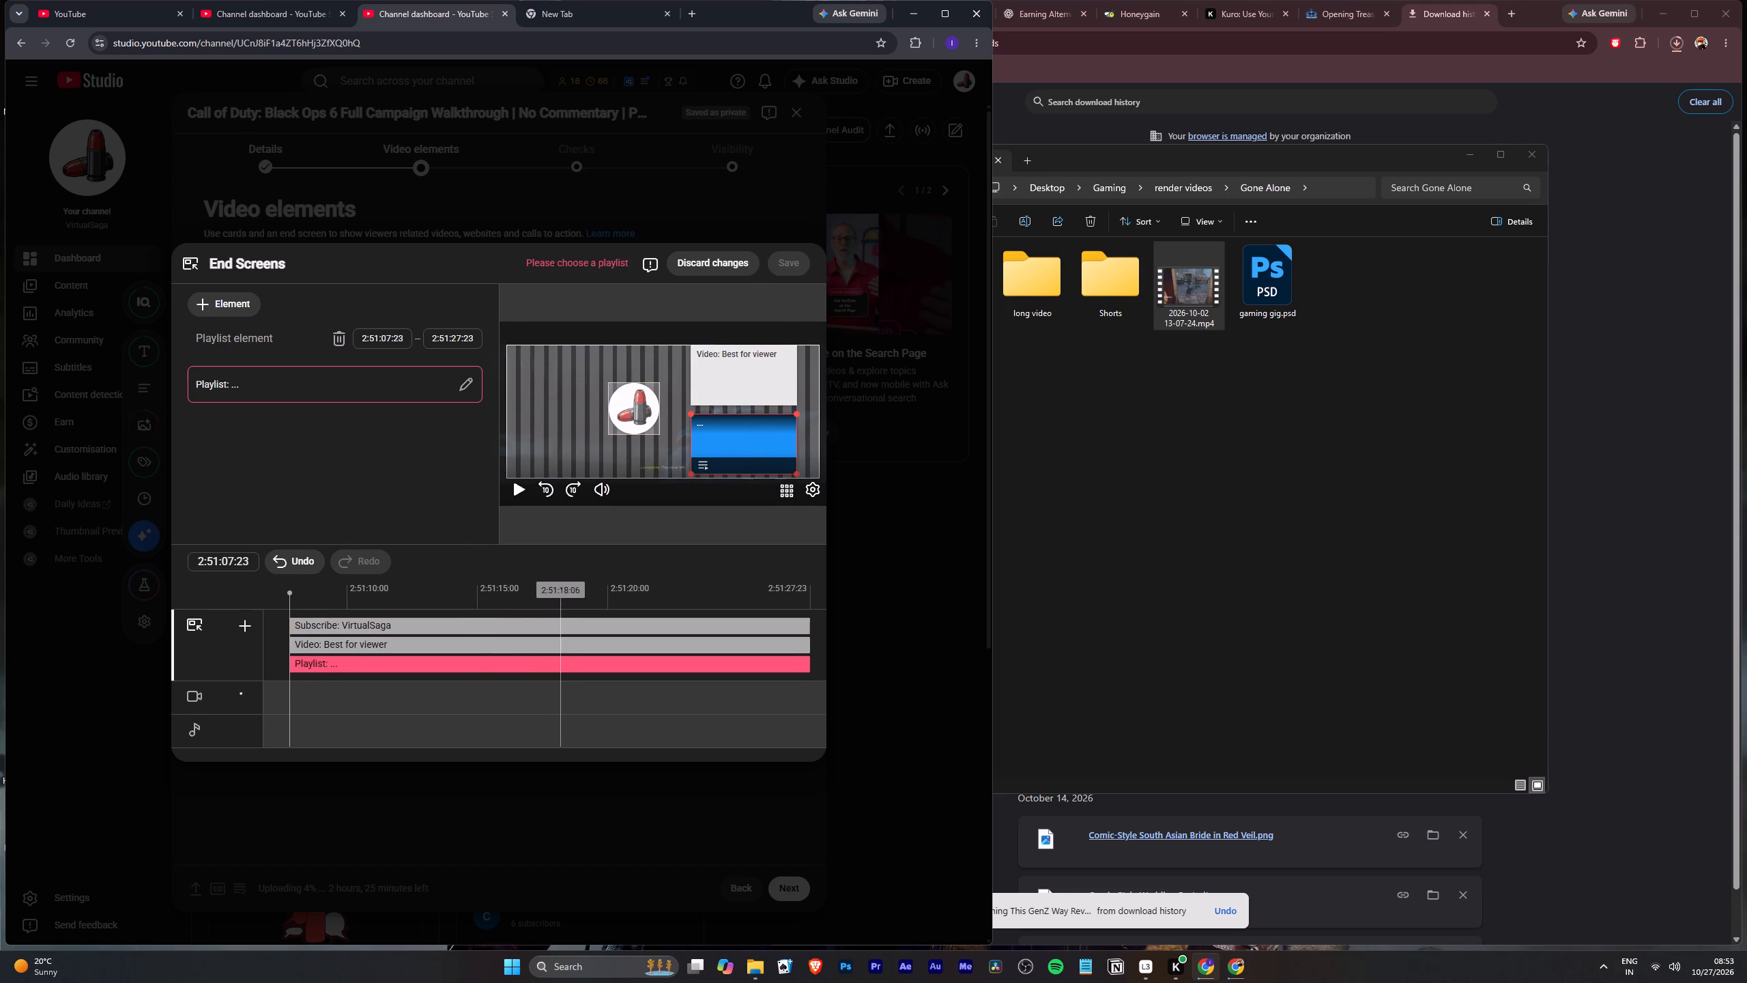
drag(637, 422, 555, 472)
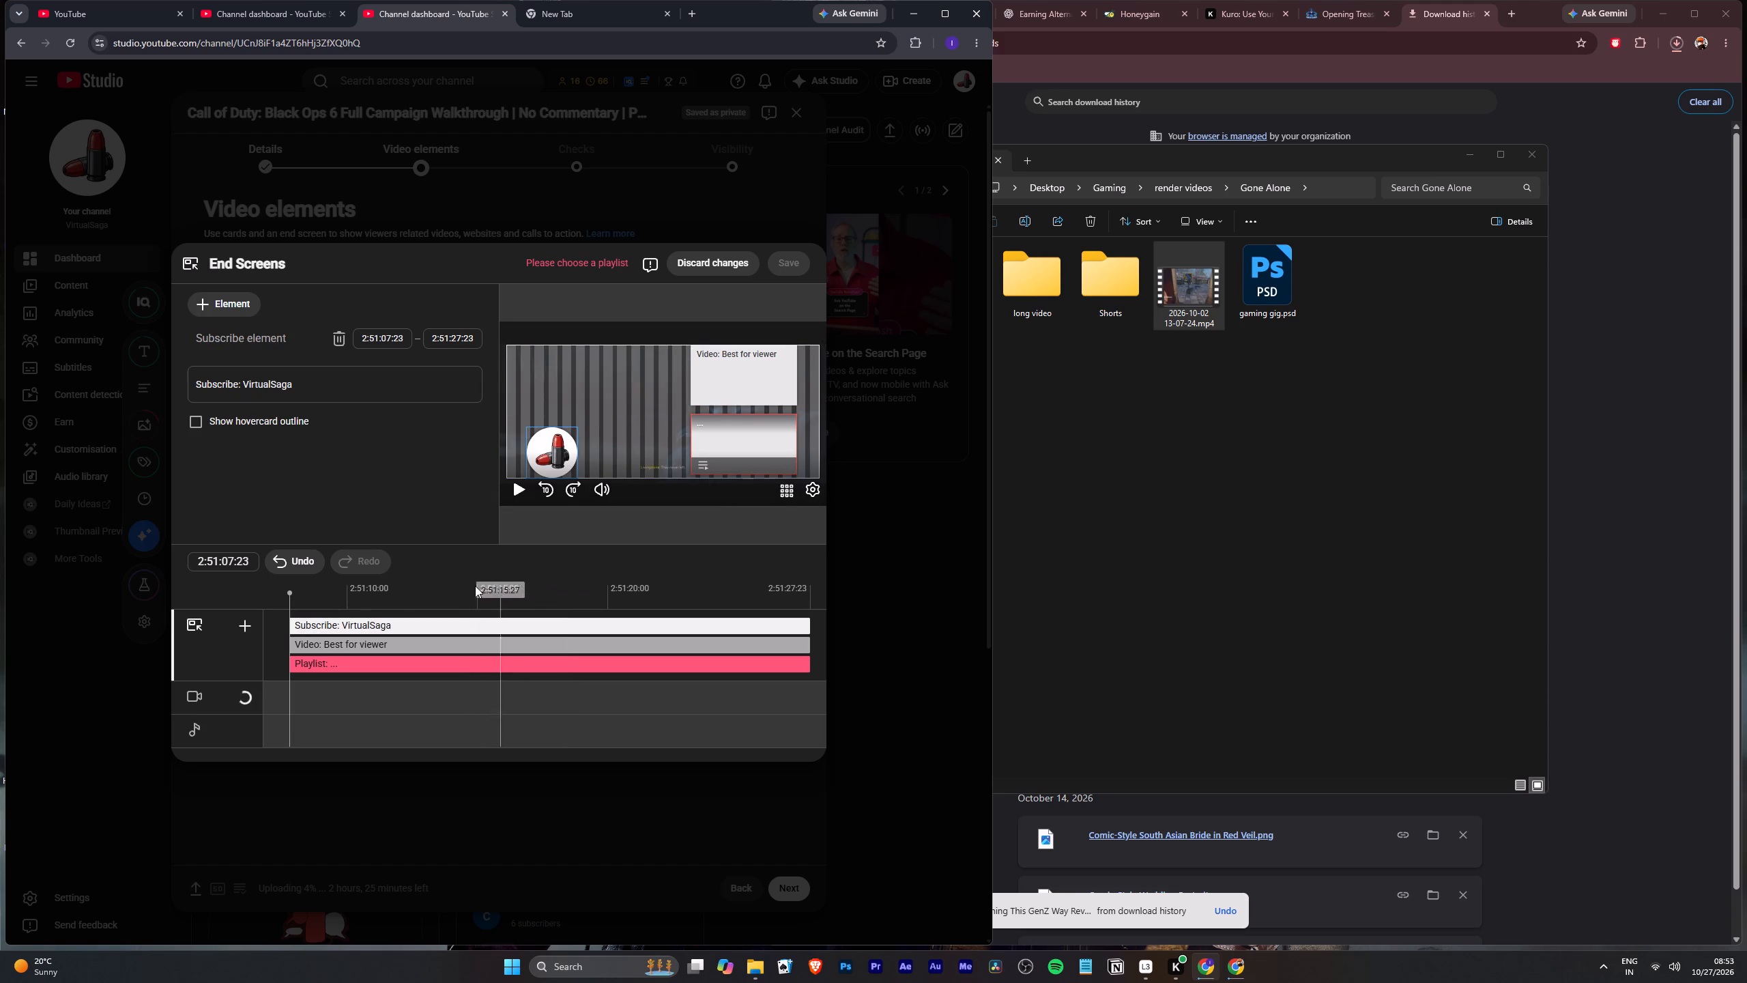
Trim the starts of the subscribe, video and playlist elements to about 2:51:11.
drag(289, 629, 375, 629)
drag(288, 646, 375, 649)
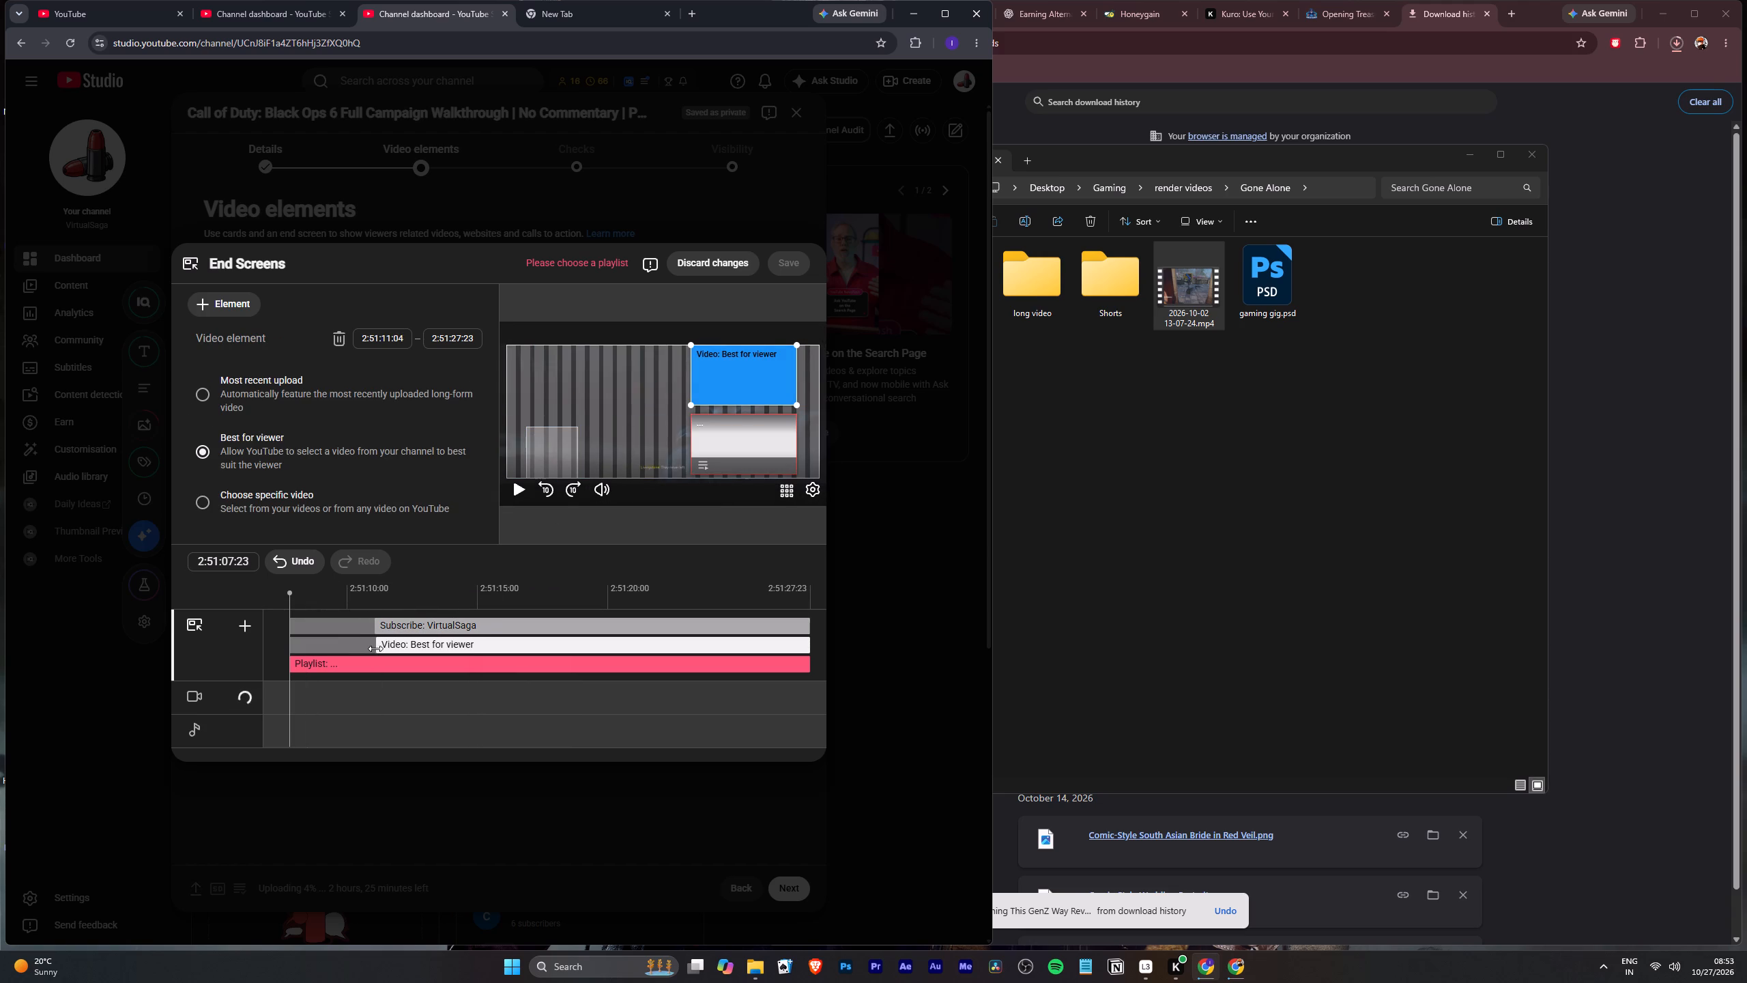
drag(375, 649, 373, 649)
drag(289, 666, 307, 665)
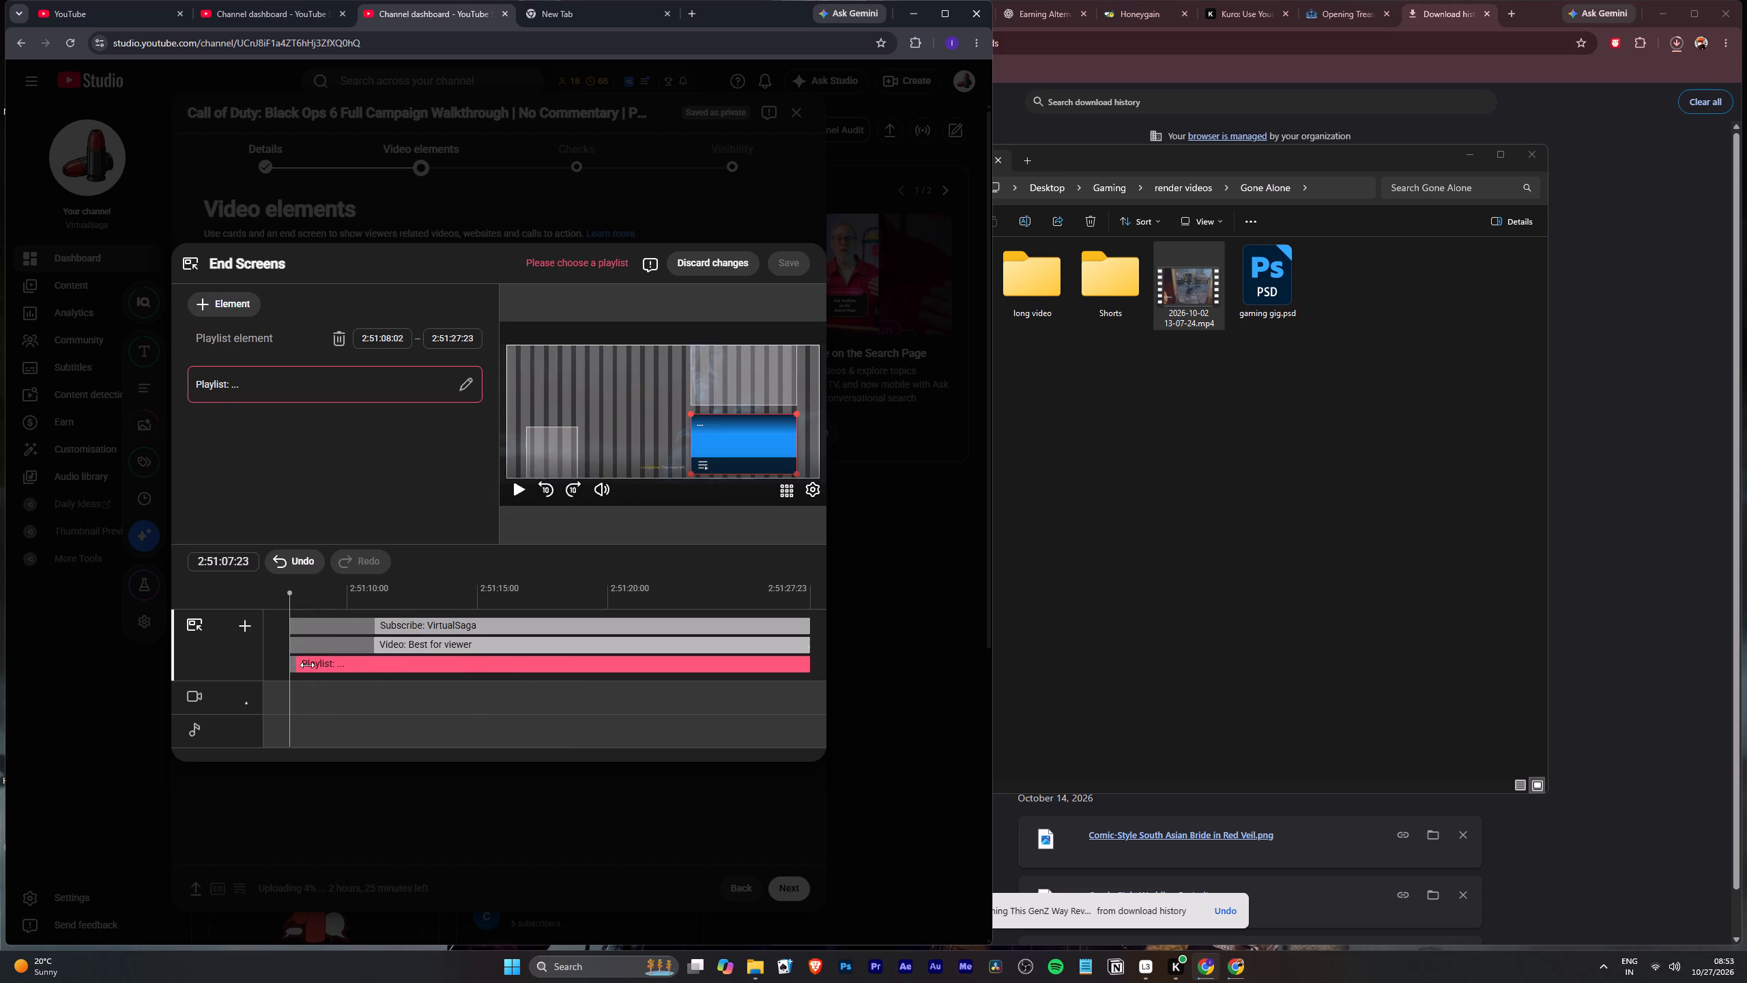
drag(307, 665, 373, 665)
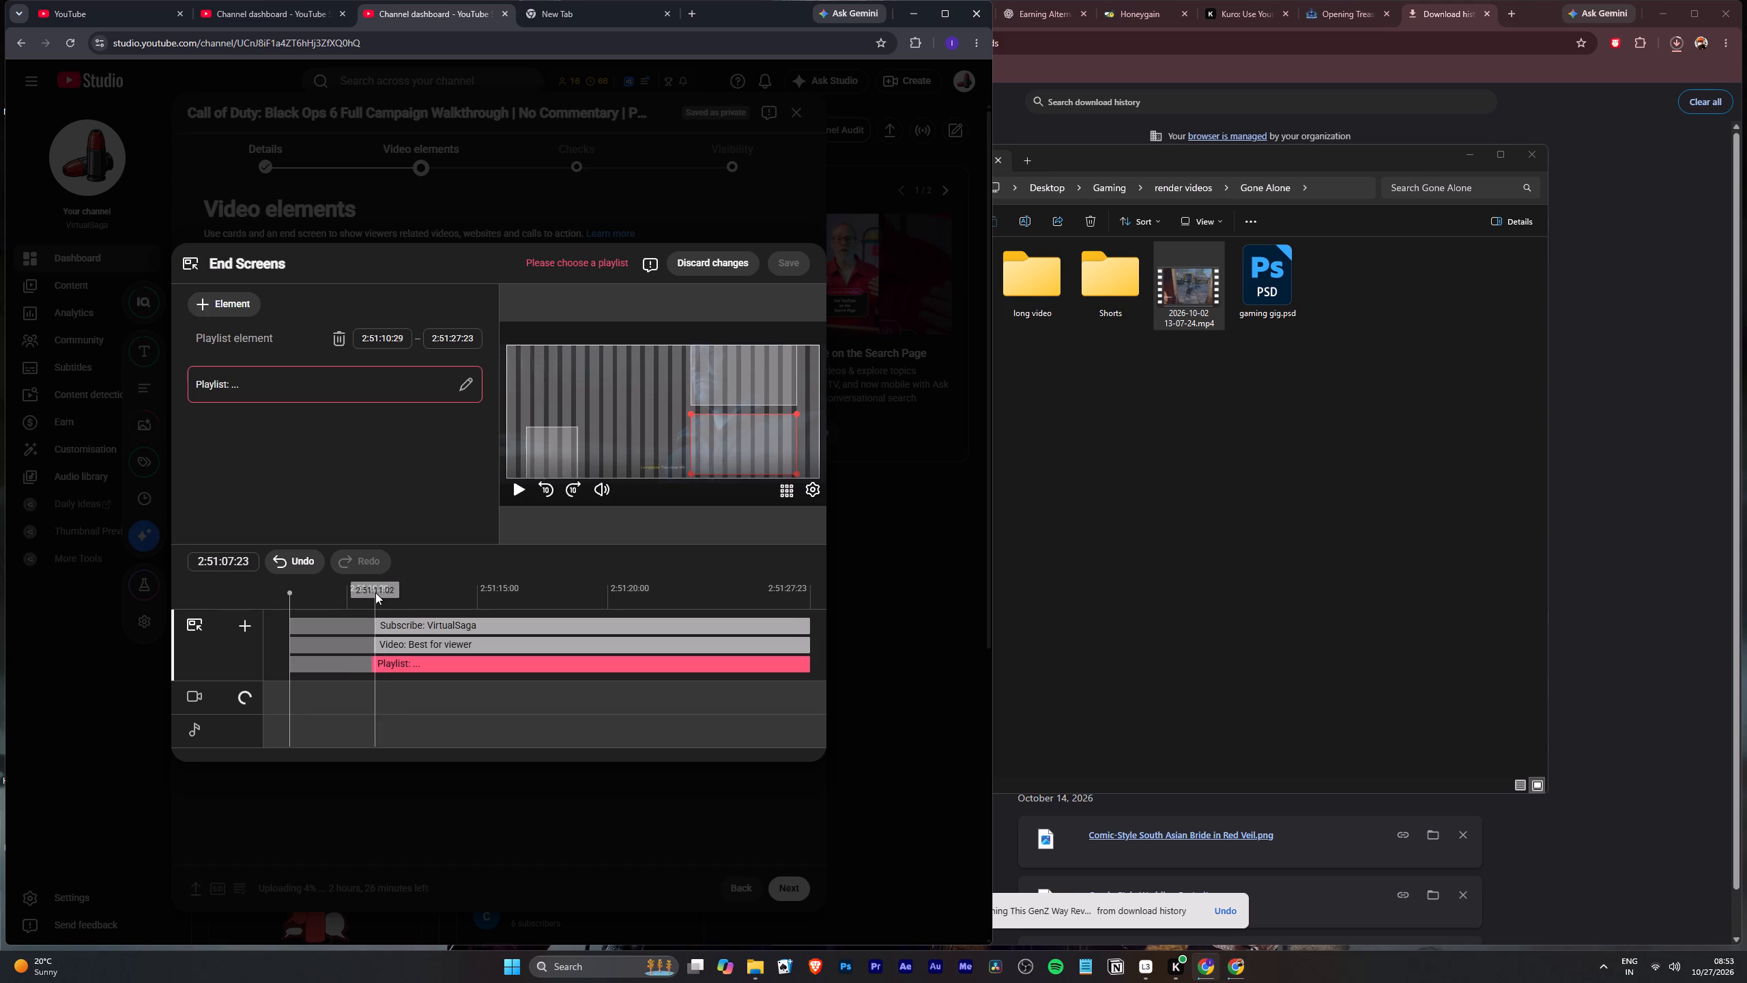
Step through the frames between about 2:51:11 and 2:51:15 to find where the outro graphic is fully shown.
click(375, 593)
click(390, 587)
key(Right)
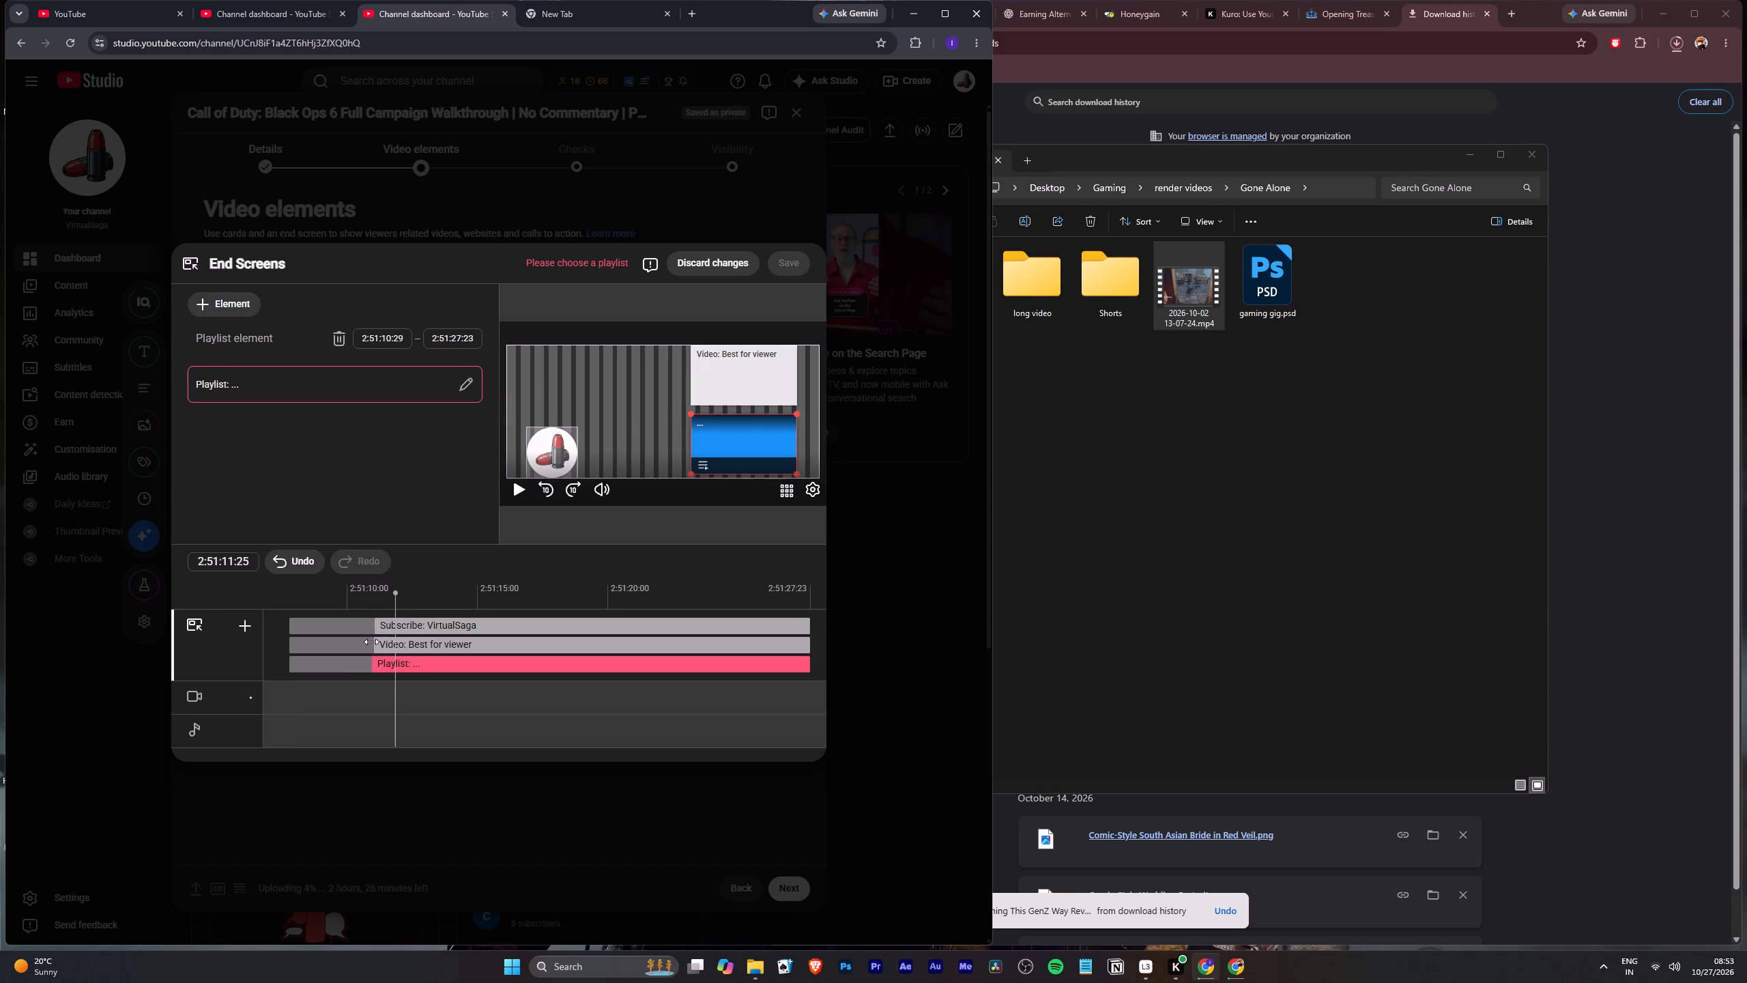
key(Right)
key(Right)
key(Right)
key(Right)
key(Right)
key(Right)
key(Right)
key(Right)
key(Right)
key(Right)
key(Right)
key(Right)
key(Right)
key(Right)
key(Right)
key(Right)
key(Left)
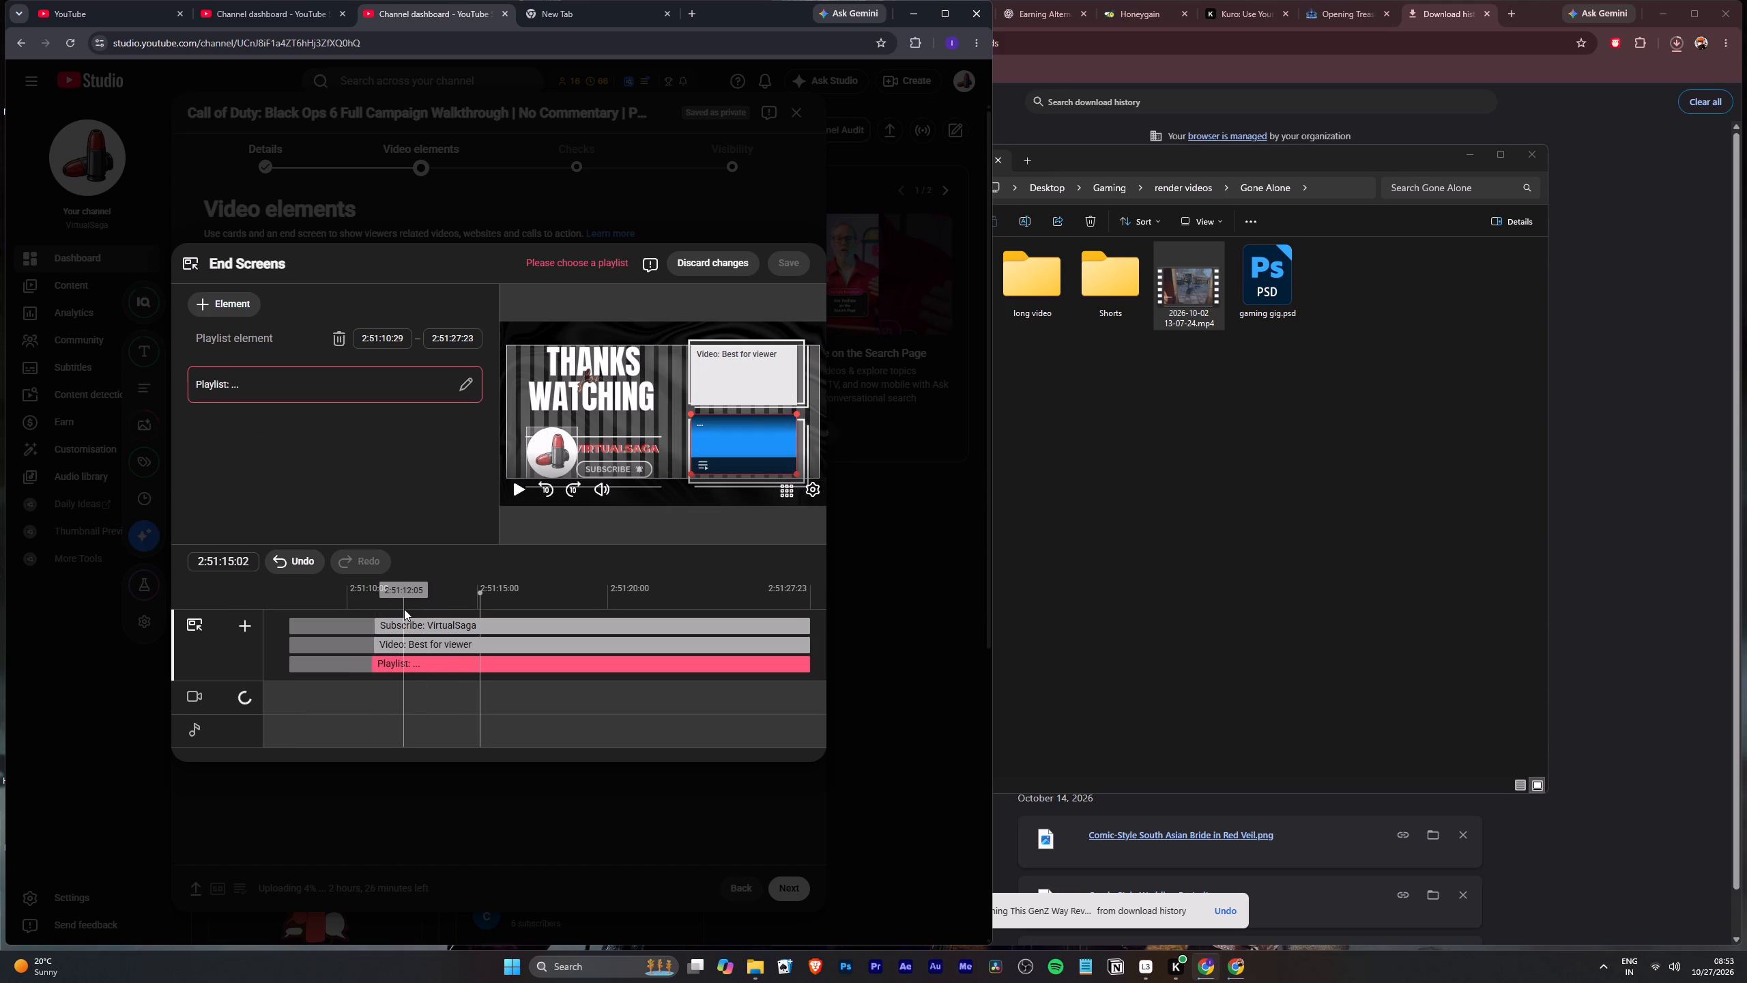
key(Left)
key(Left)
key(Left)
key(Left)
key(Left)
key(Left)
key(Left)
key(Left)
key(Left)
key(Right)
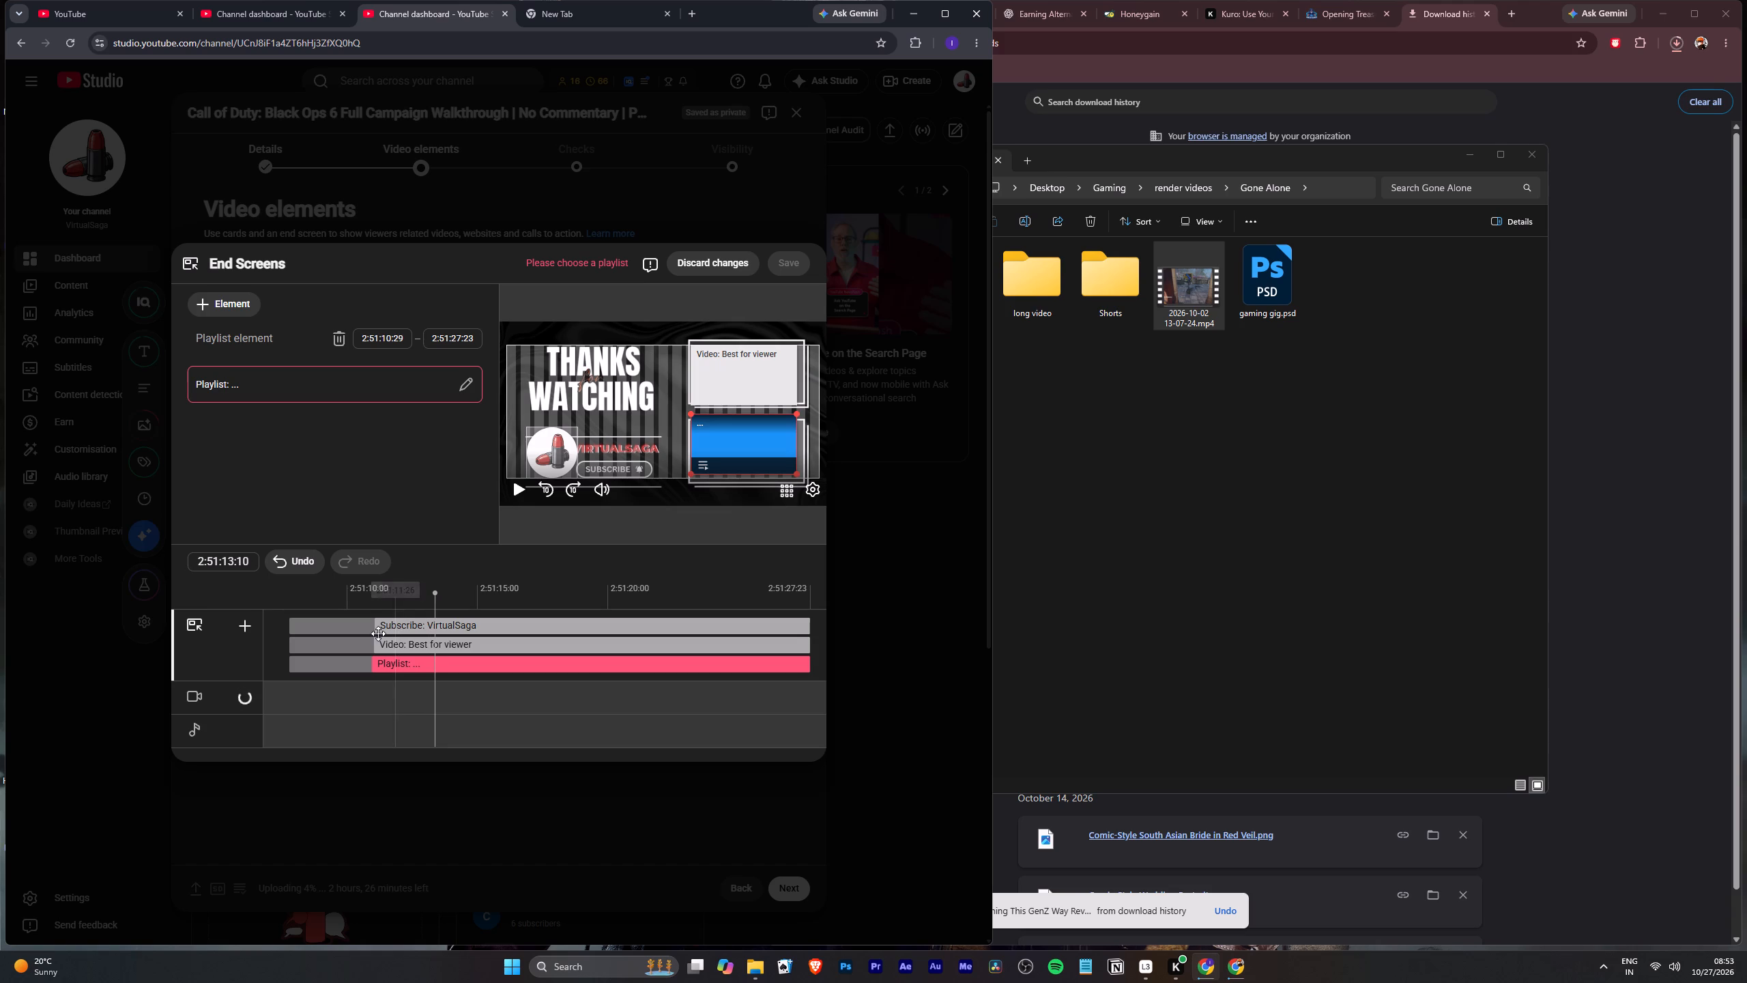
Trim the subscribe element's start to 2:51:13:09, matching the frame where the outro graphic is fully shown.
drag(374, 629, 418, 638)
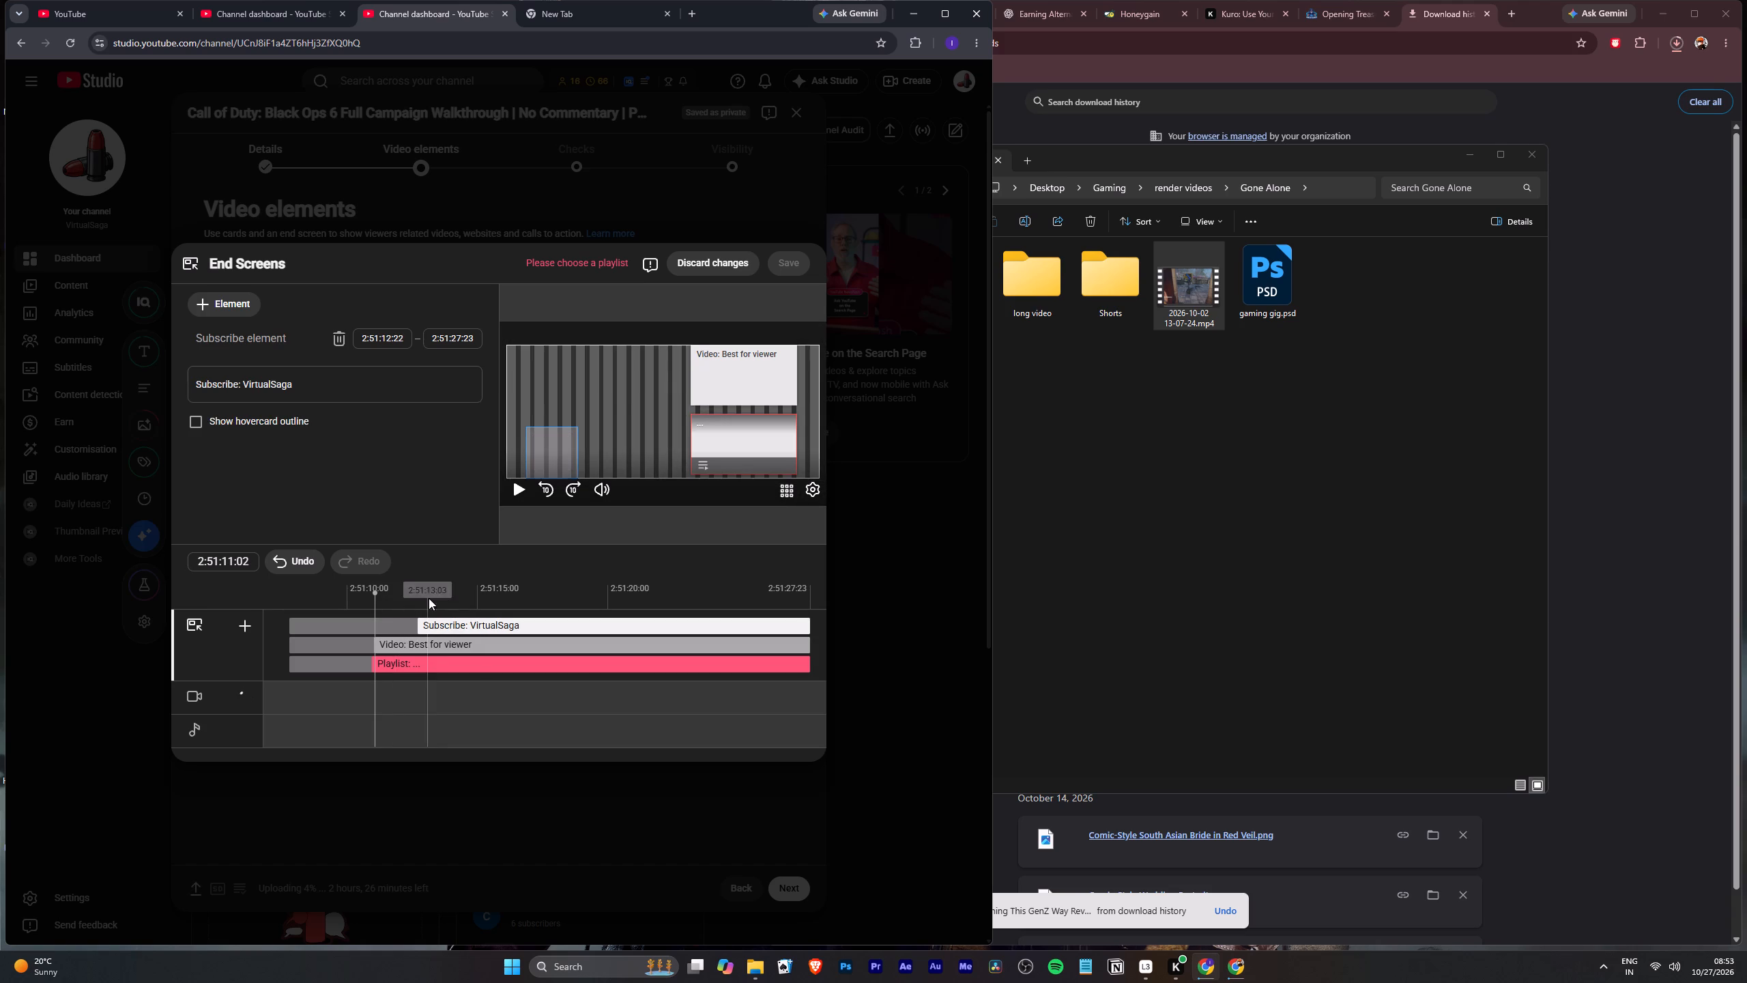
click(429, 594)
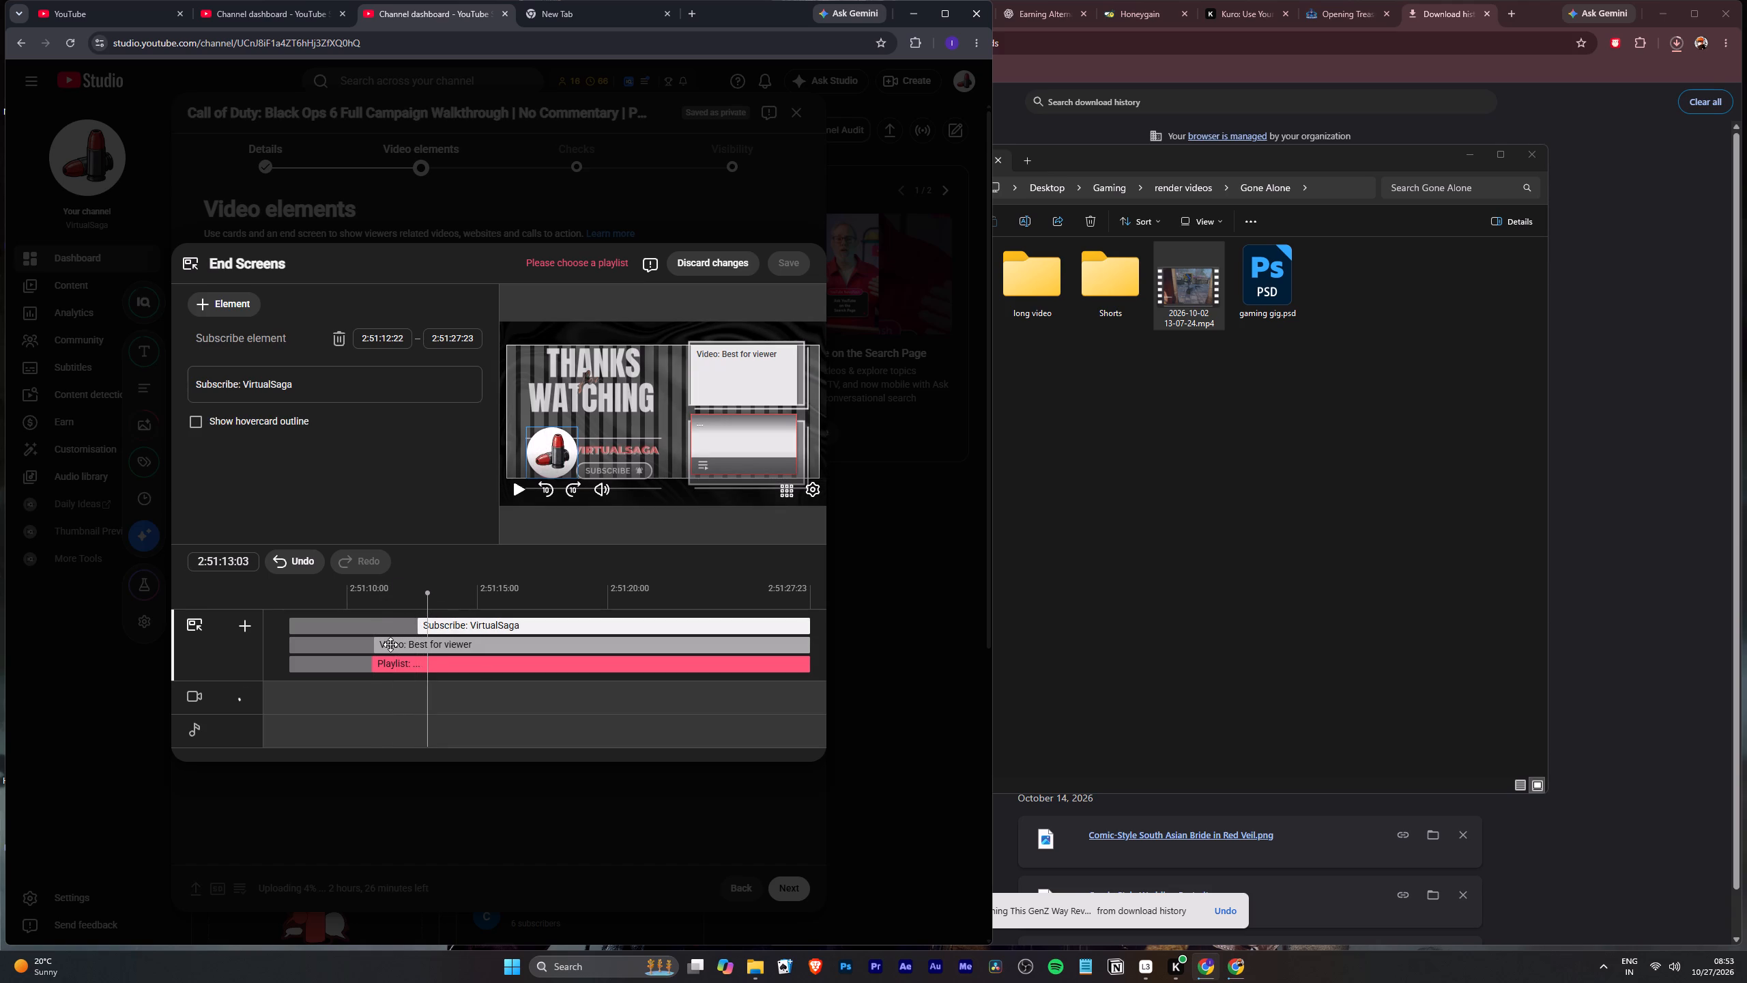
alt+scroll(390, 644, up, 5)
ctrl+scroll(392, 631, up, 4)
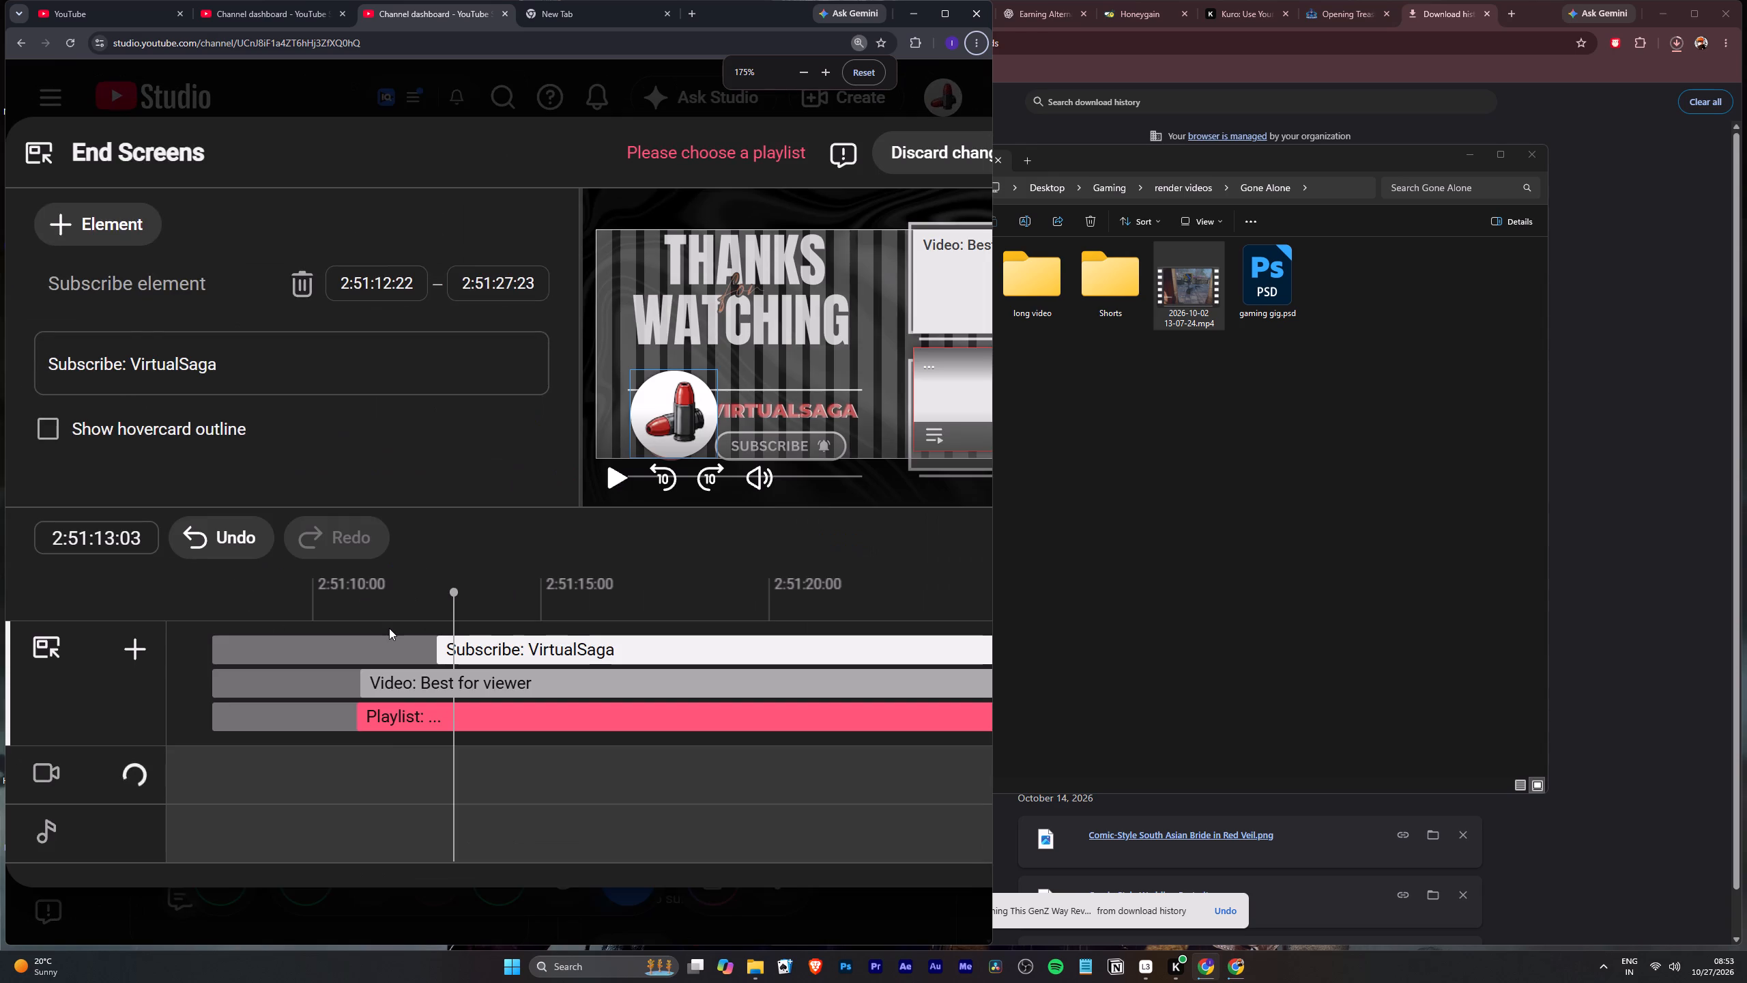
ctrl+scroll(386, 628, down, 5)
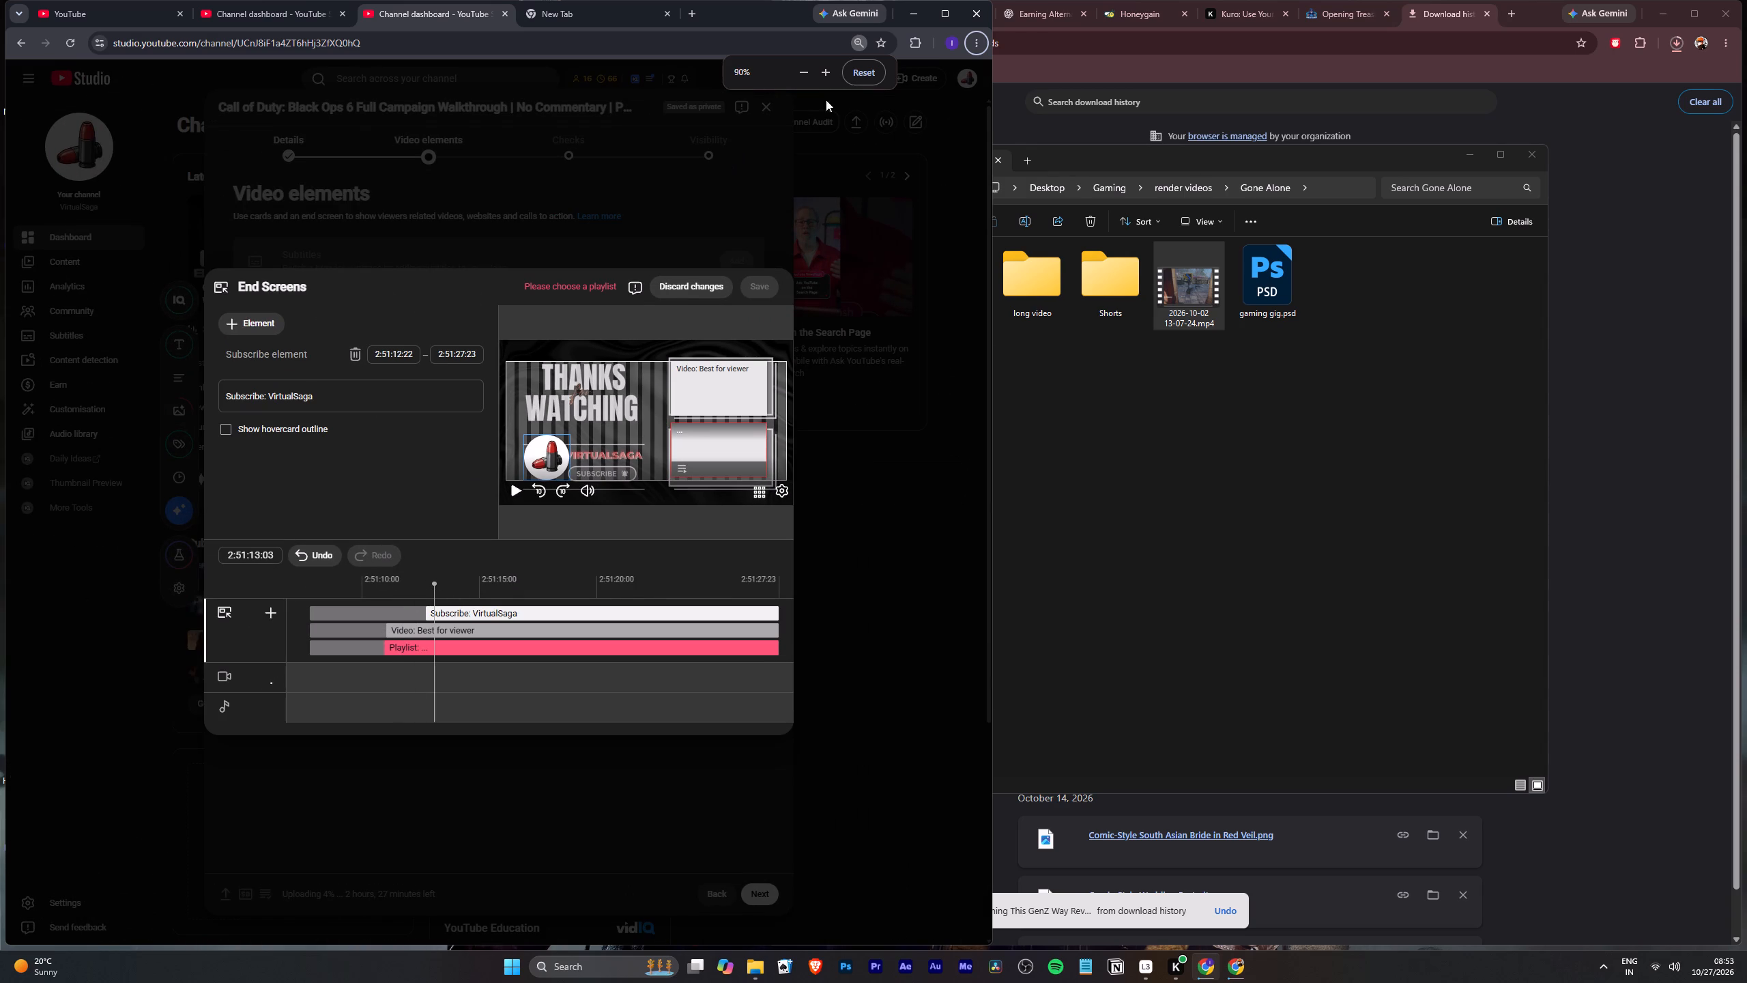
click(852, 74)
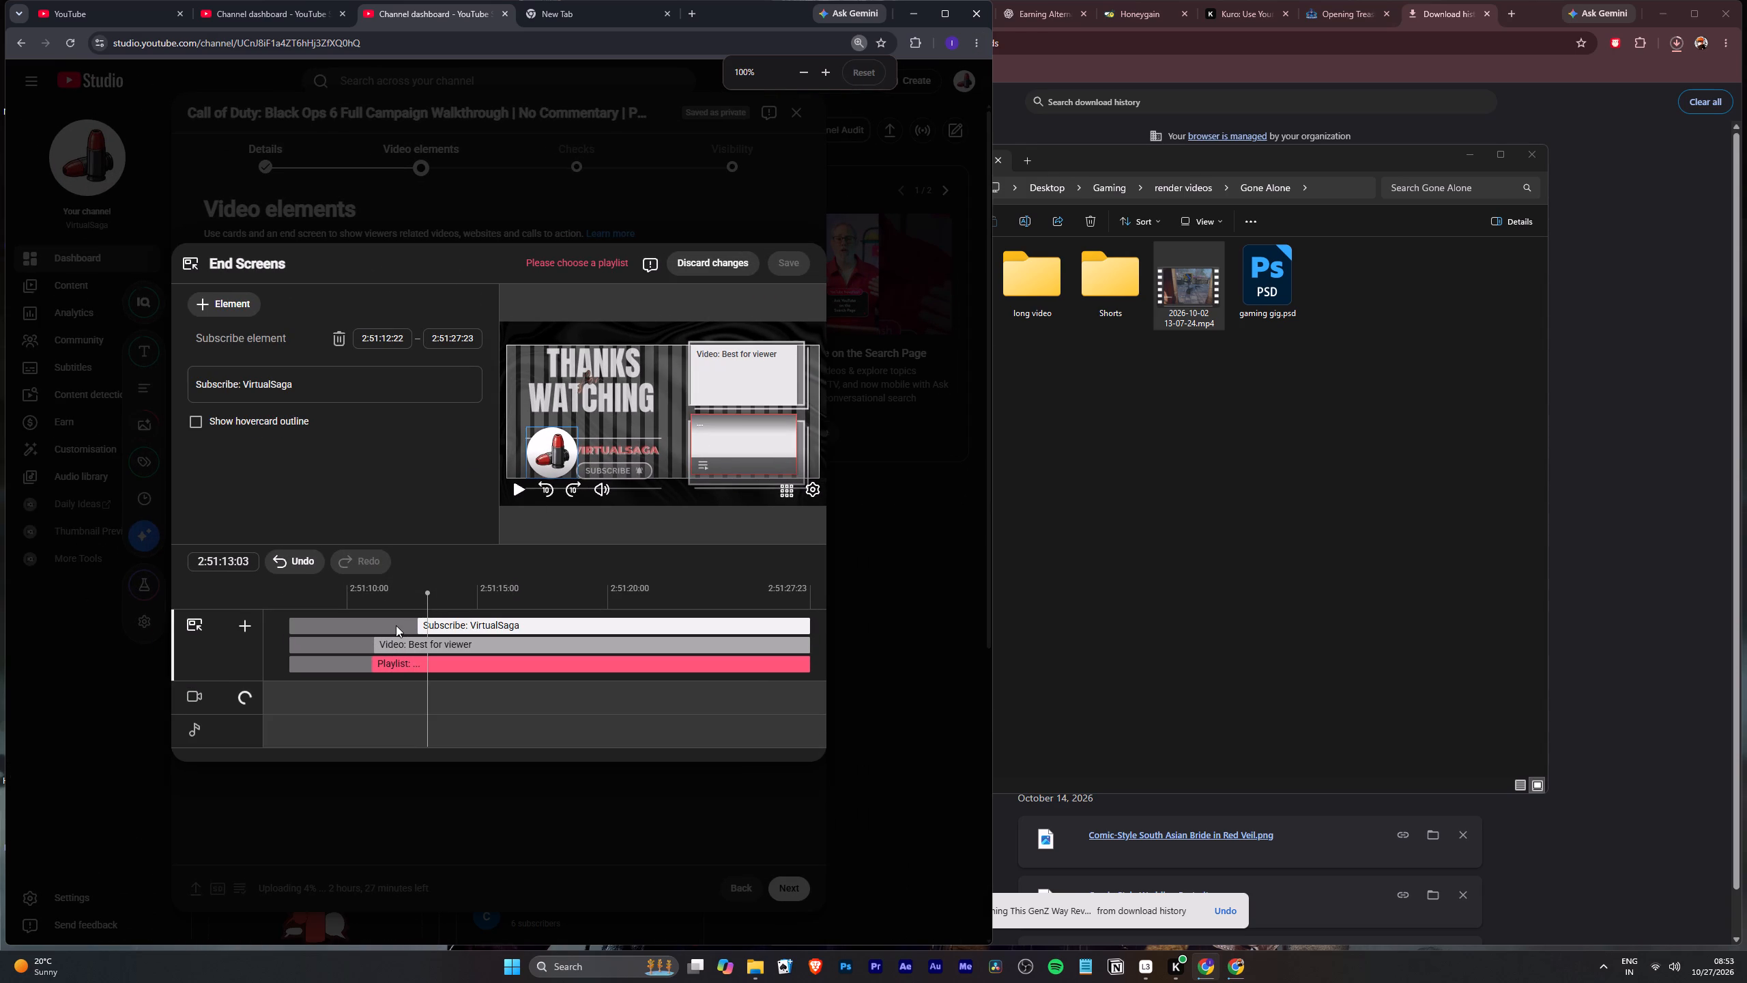
key(Right)
key(Left)
key(Left)
key(Left)
click(445, 575)
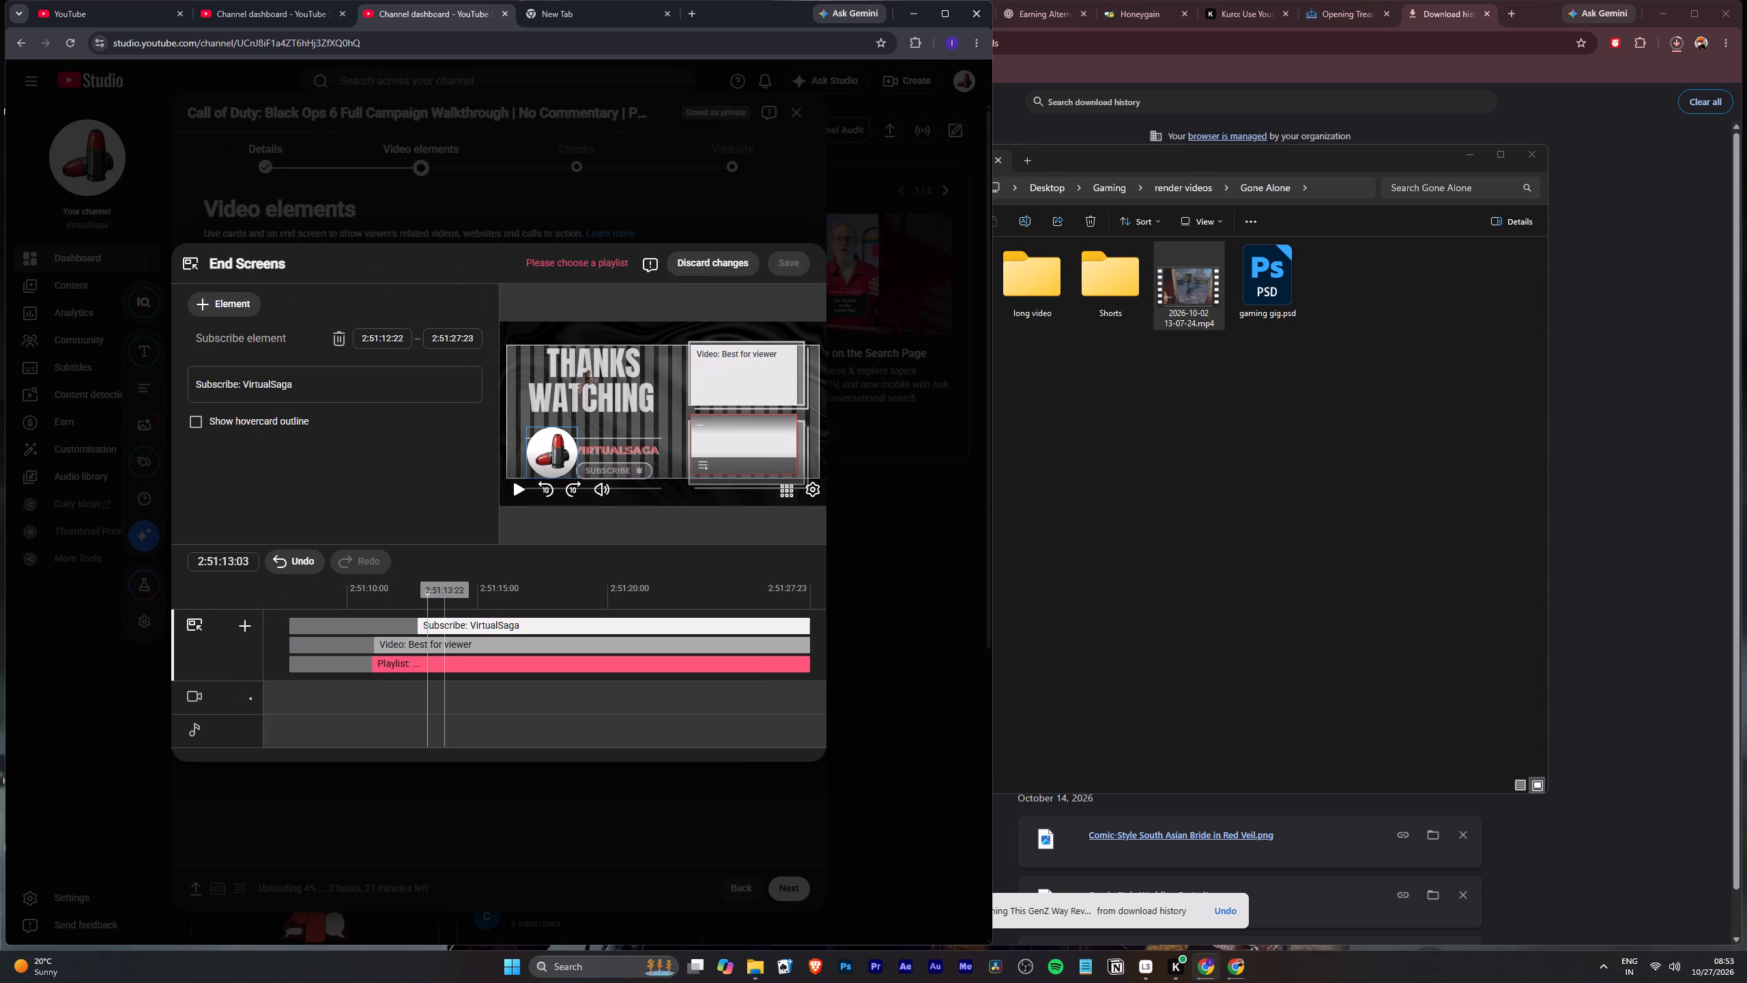
key(Left)
key(Left)
key(Left)
key(Right)
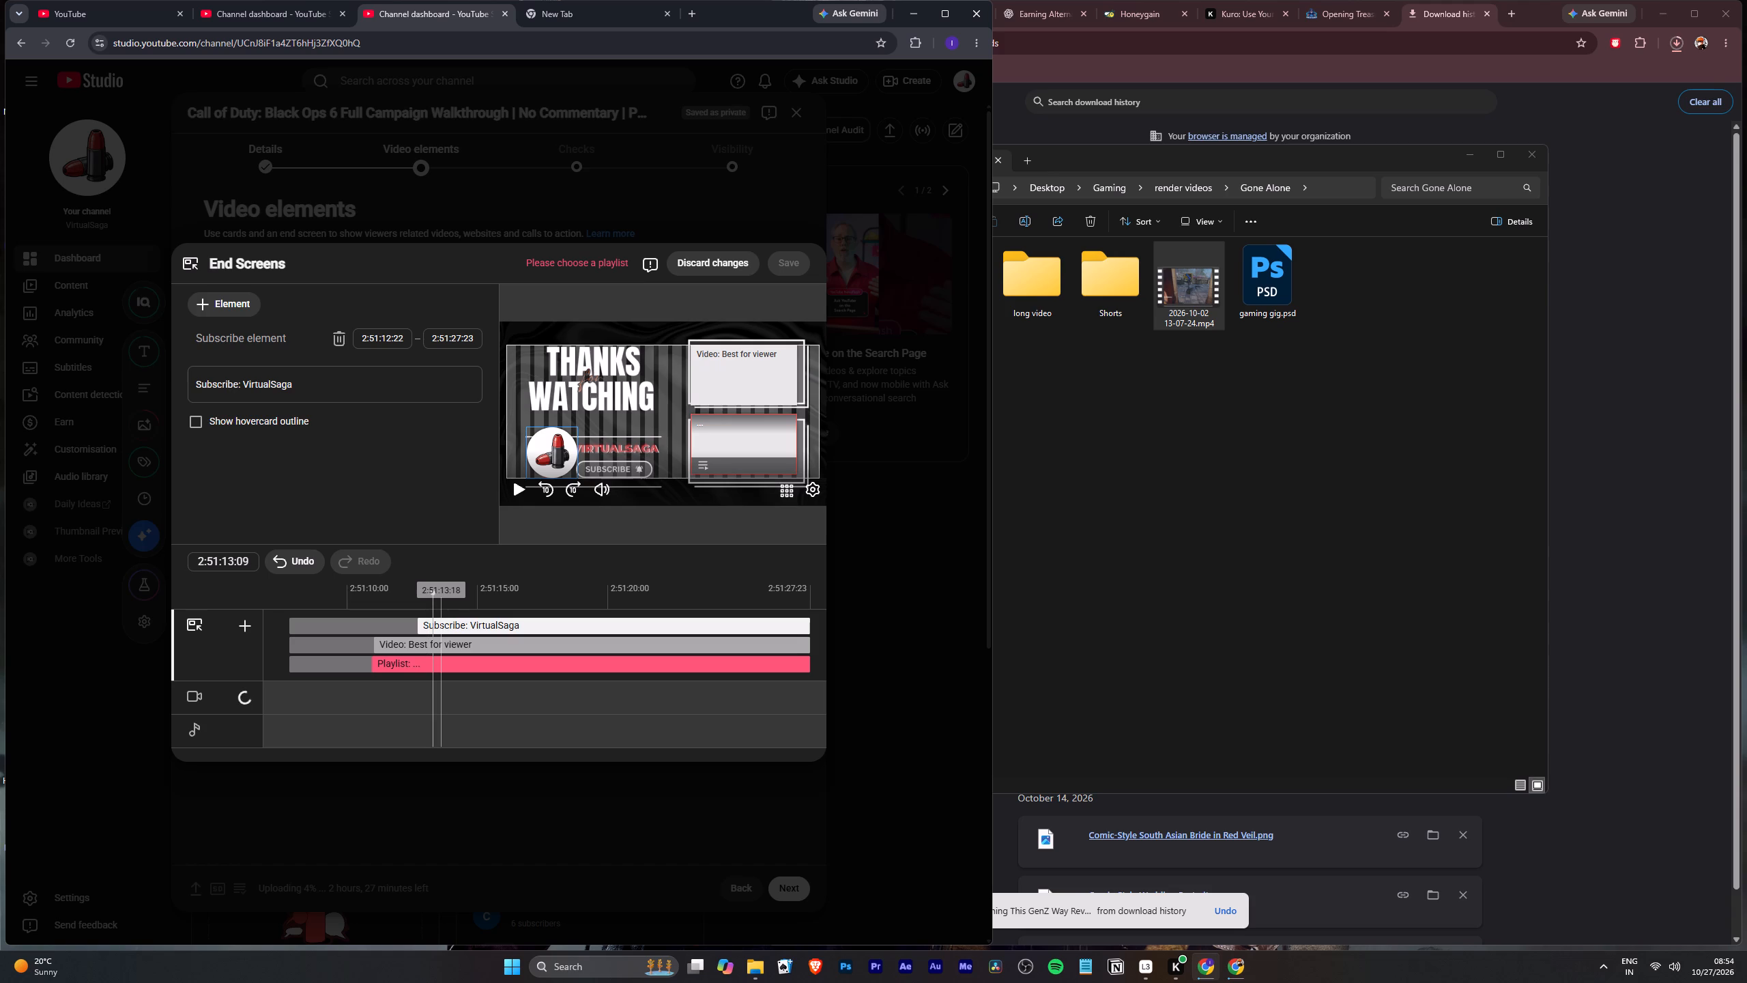
drag(418, 628, 430, 632)
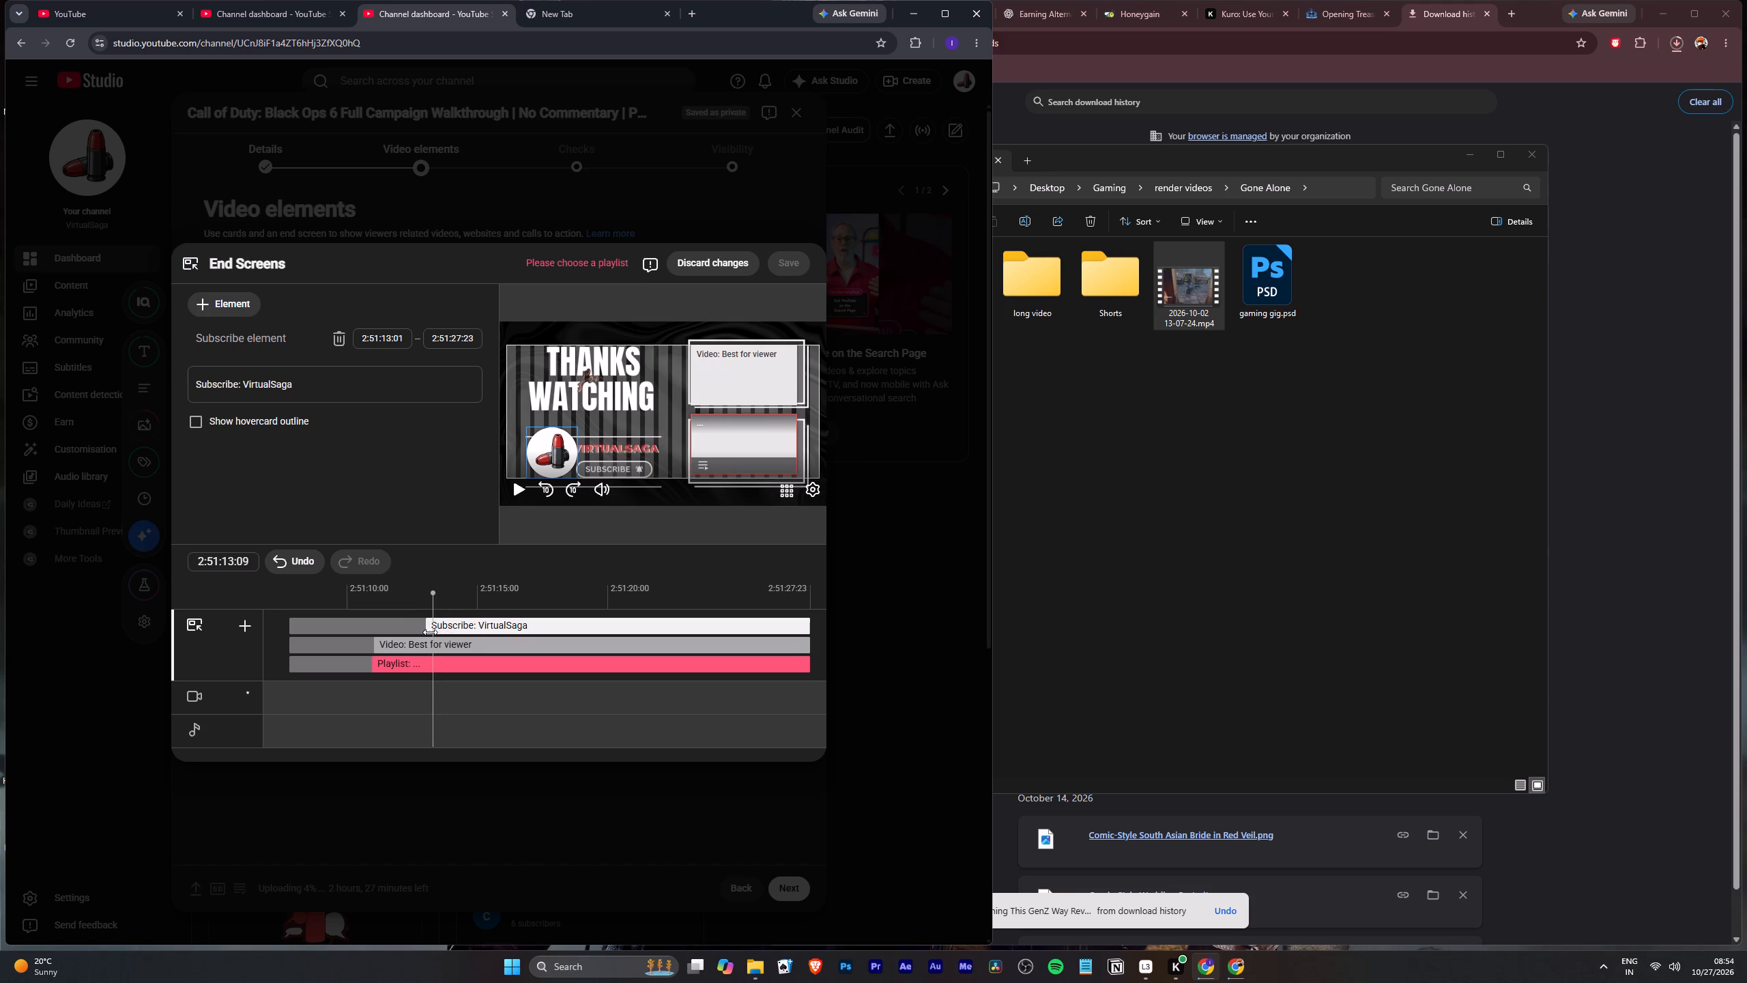
drag(430, 632, 433, 633)
Trim the starts of the playlist and video elements to 2:51:13:08, in line with the subscribe element.
drag(370, 655, 430, 670)
drag(374, 640, 429, 658)
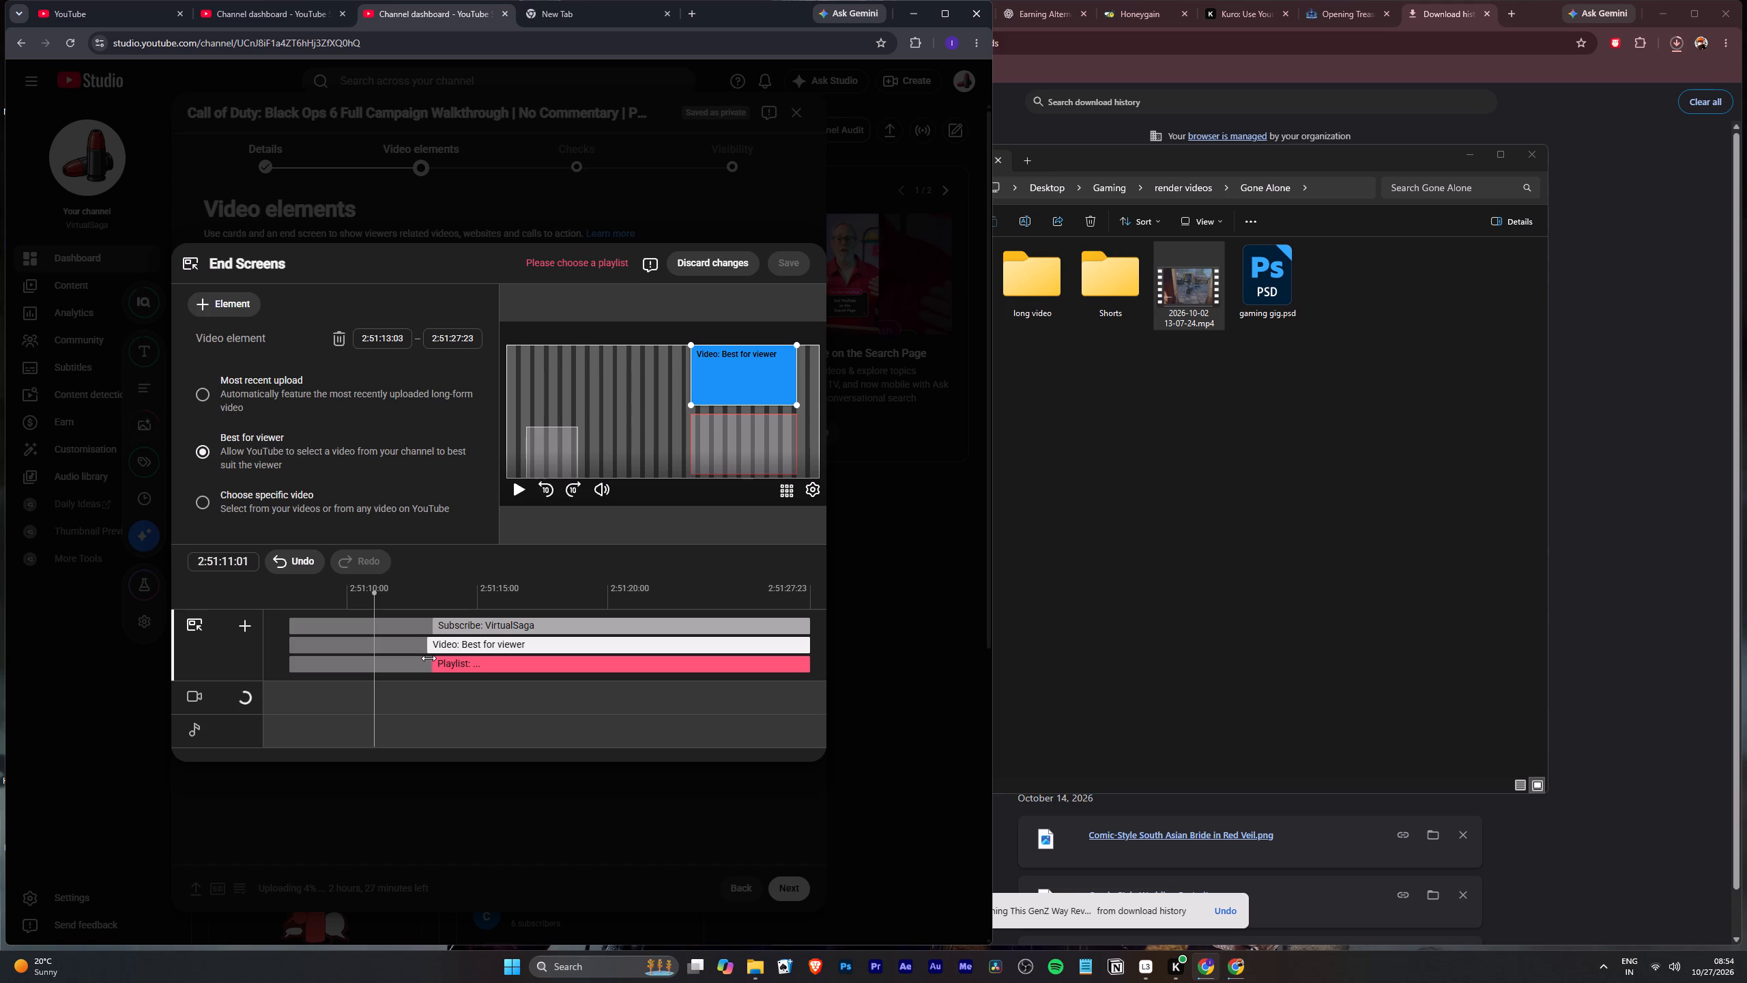
drag(429, 658, 434, 661)
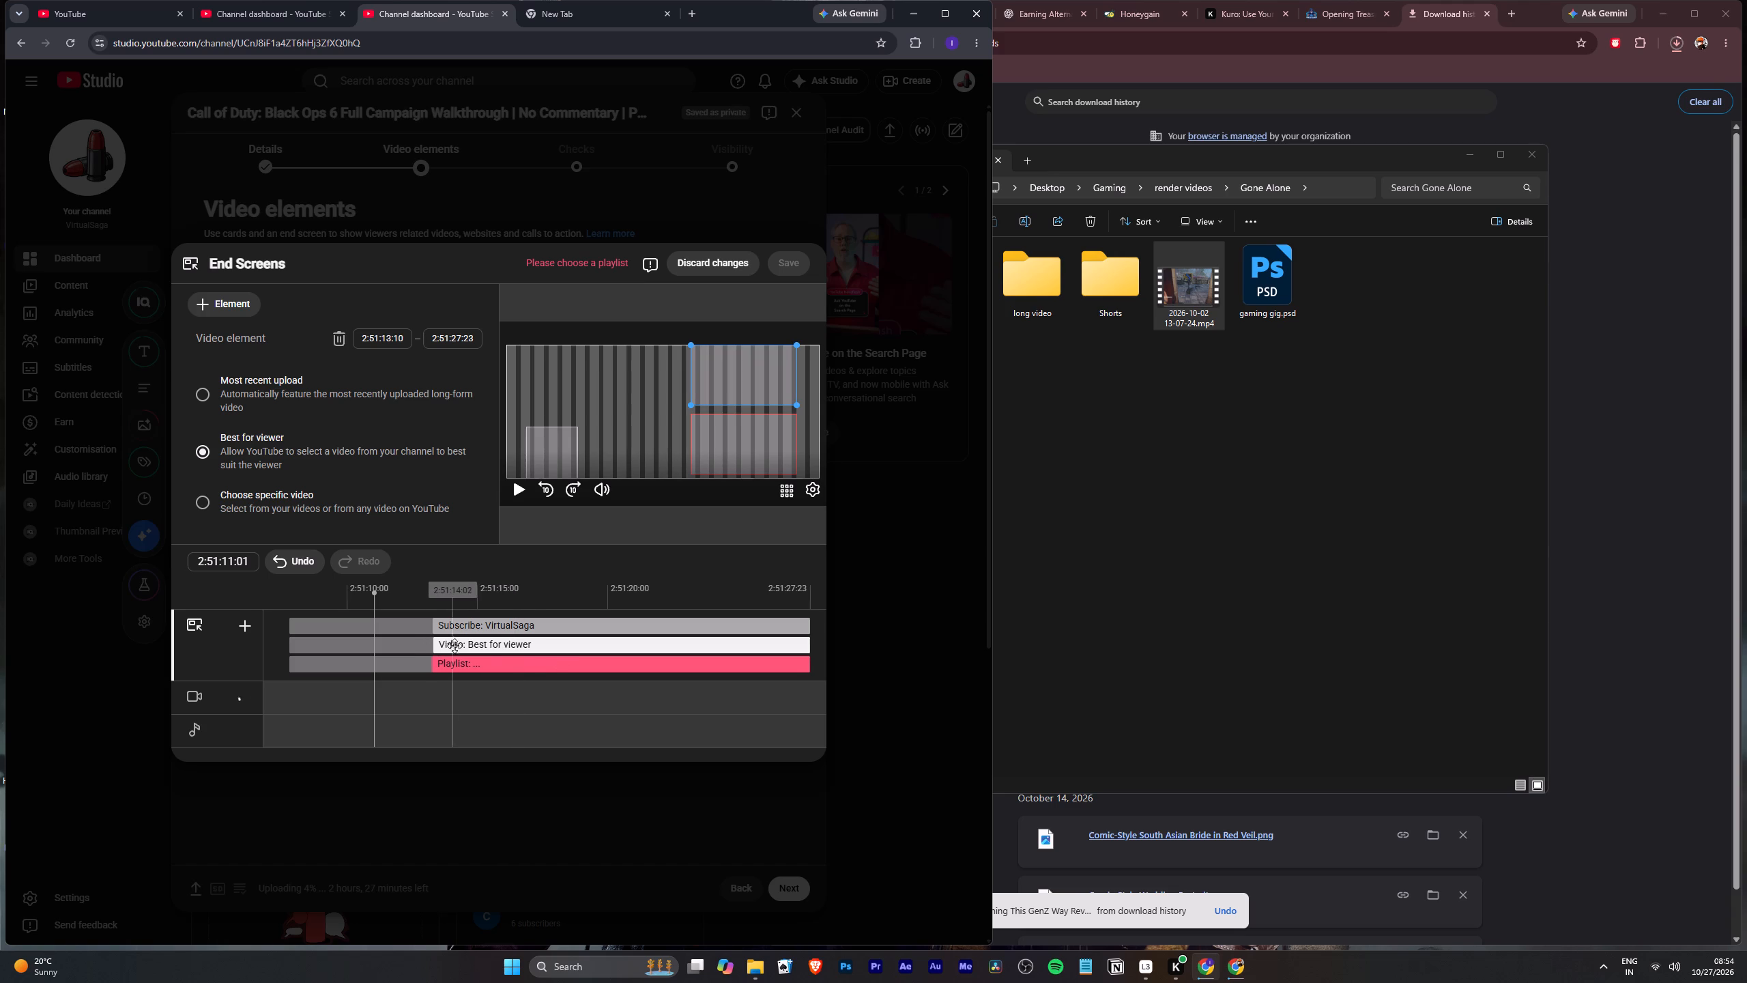
click(435, 646)
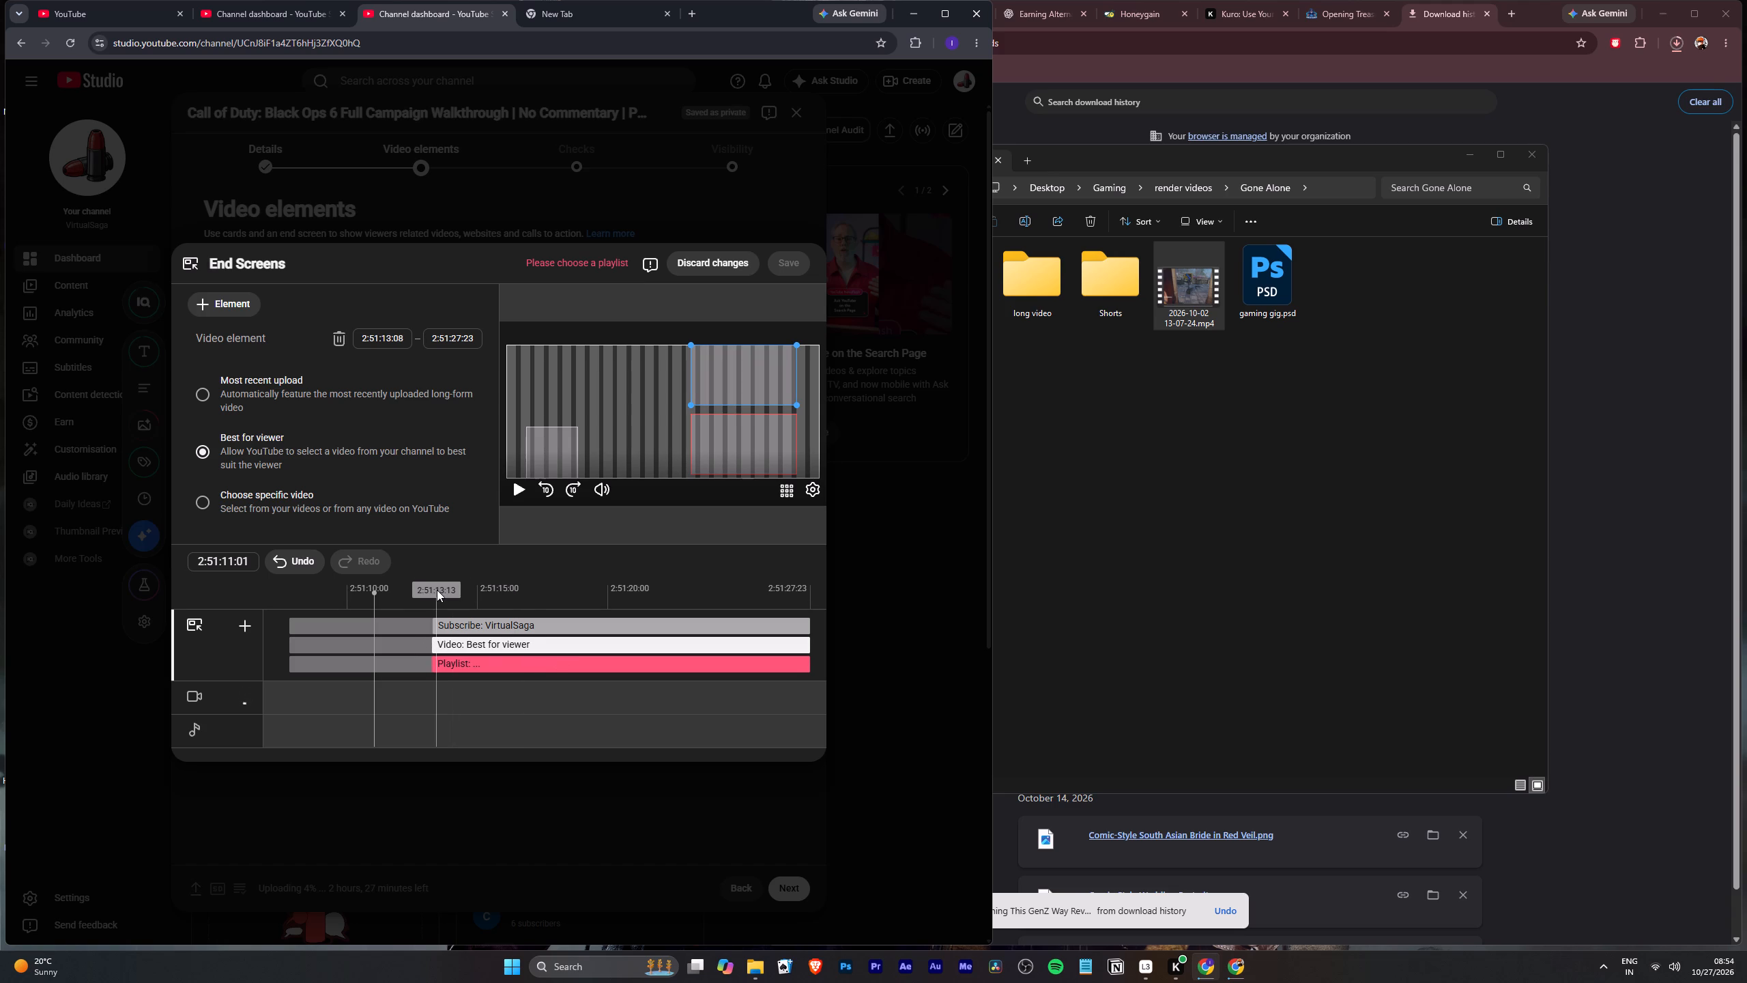
Adjust the playlist element's position and top-left corner to fit the outro's lower video frame.
drag(437, 590, 471, 597)
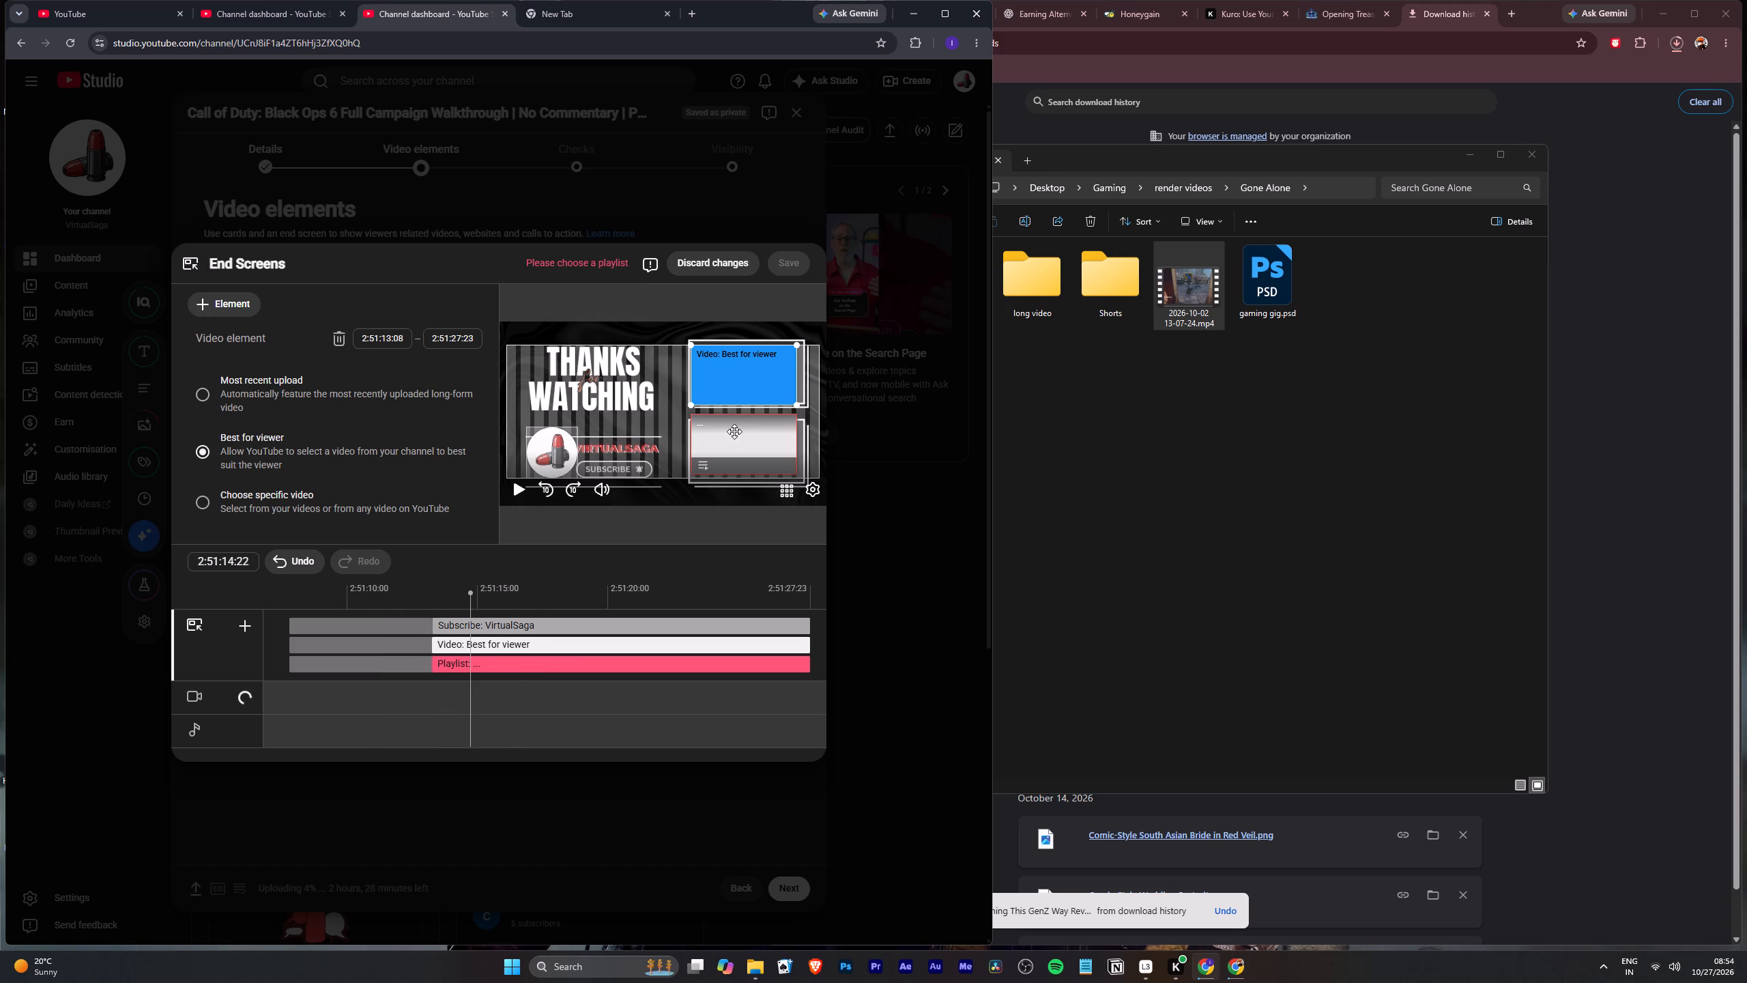
drag(737, 433, 741, 442)
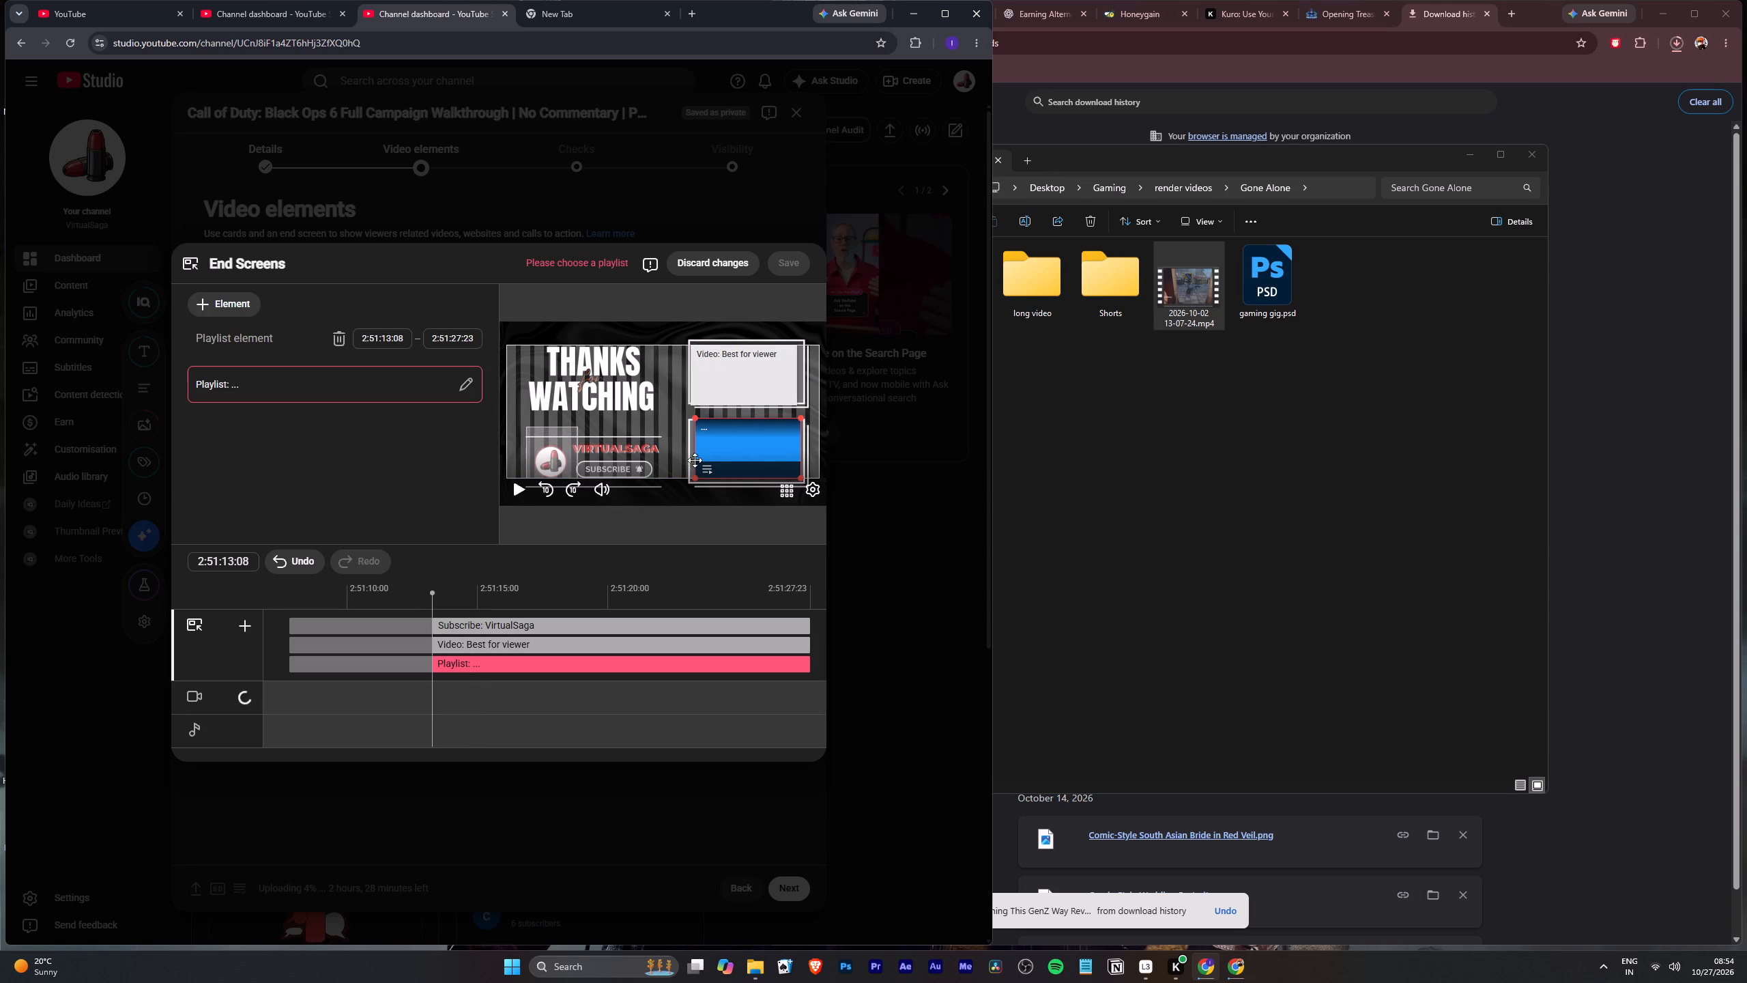
click(695, 416)
Capture a screenshot of the end screen preview with the playlist element selected over the outro's lower video frame.
key(F12)
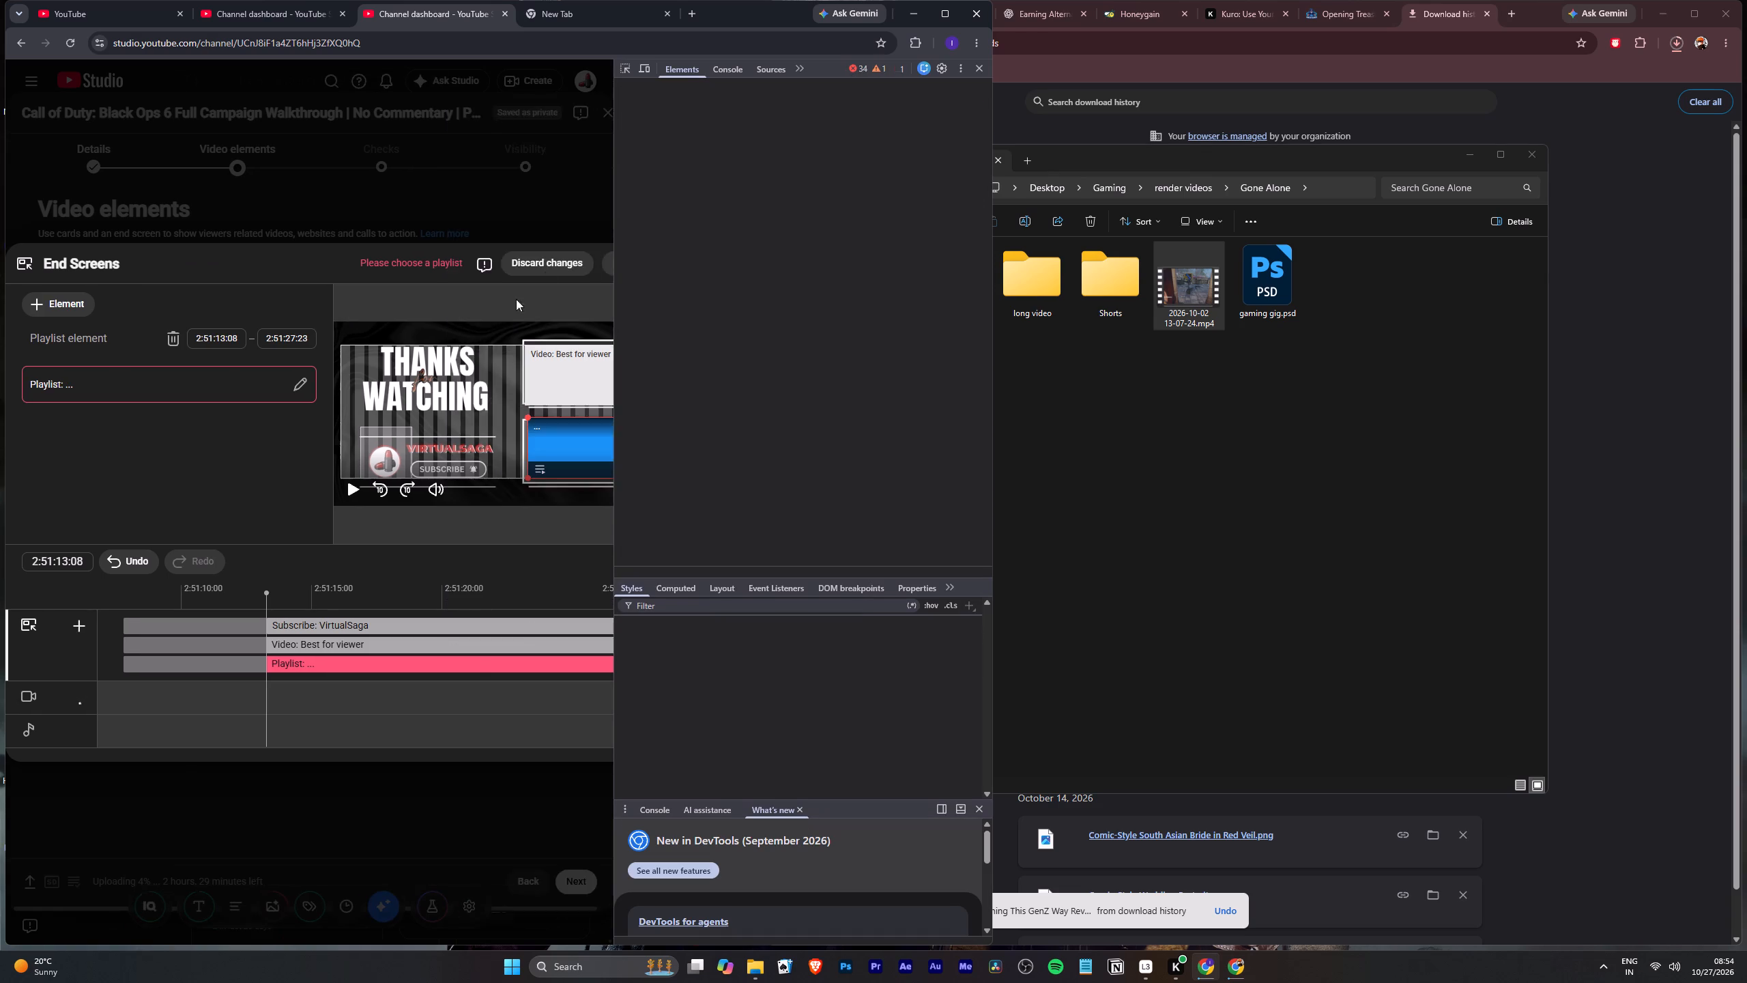
click(979, 61)
key(Print)
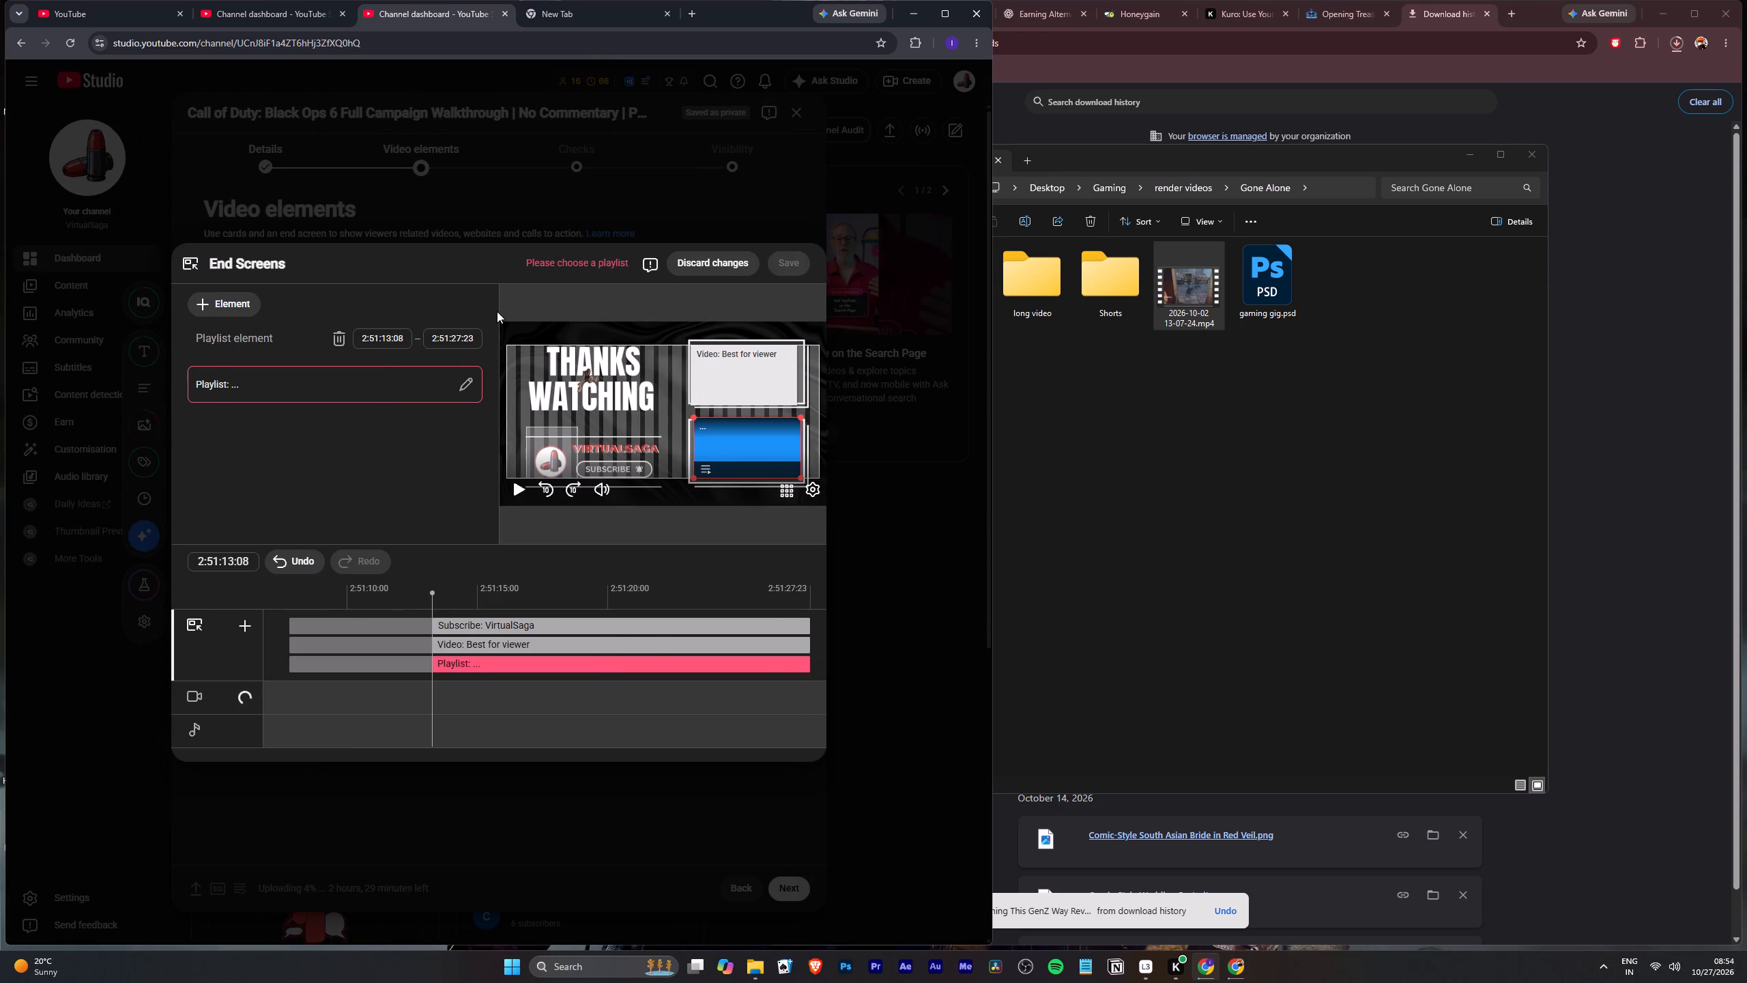
drag(500, 283, 824, 527)
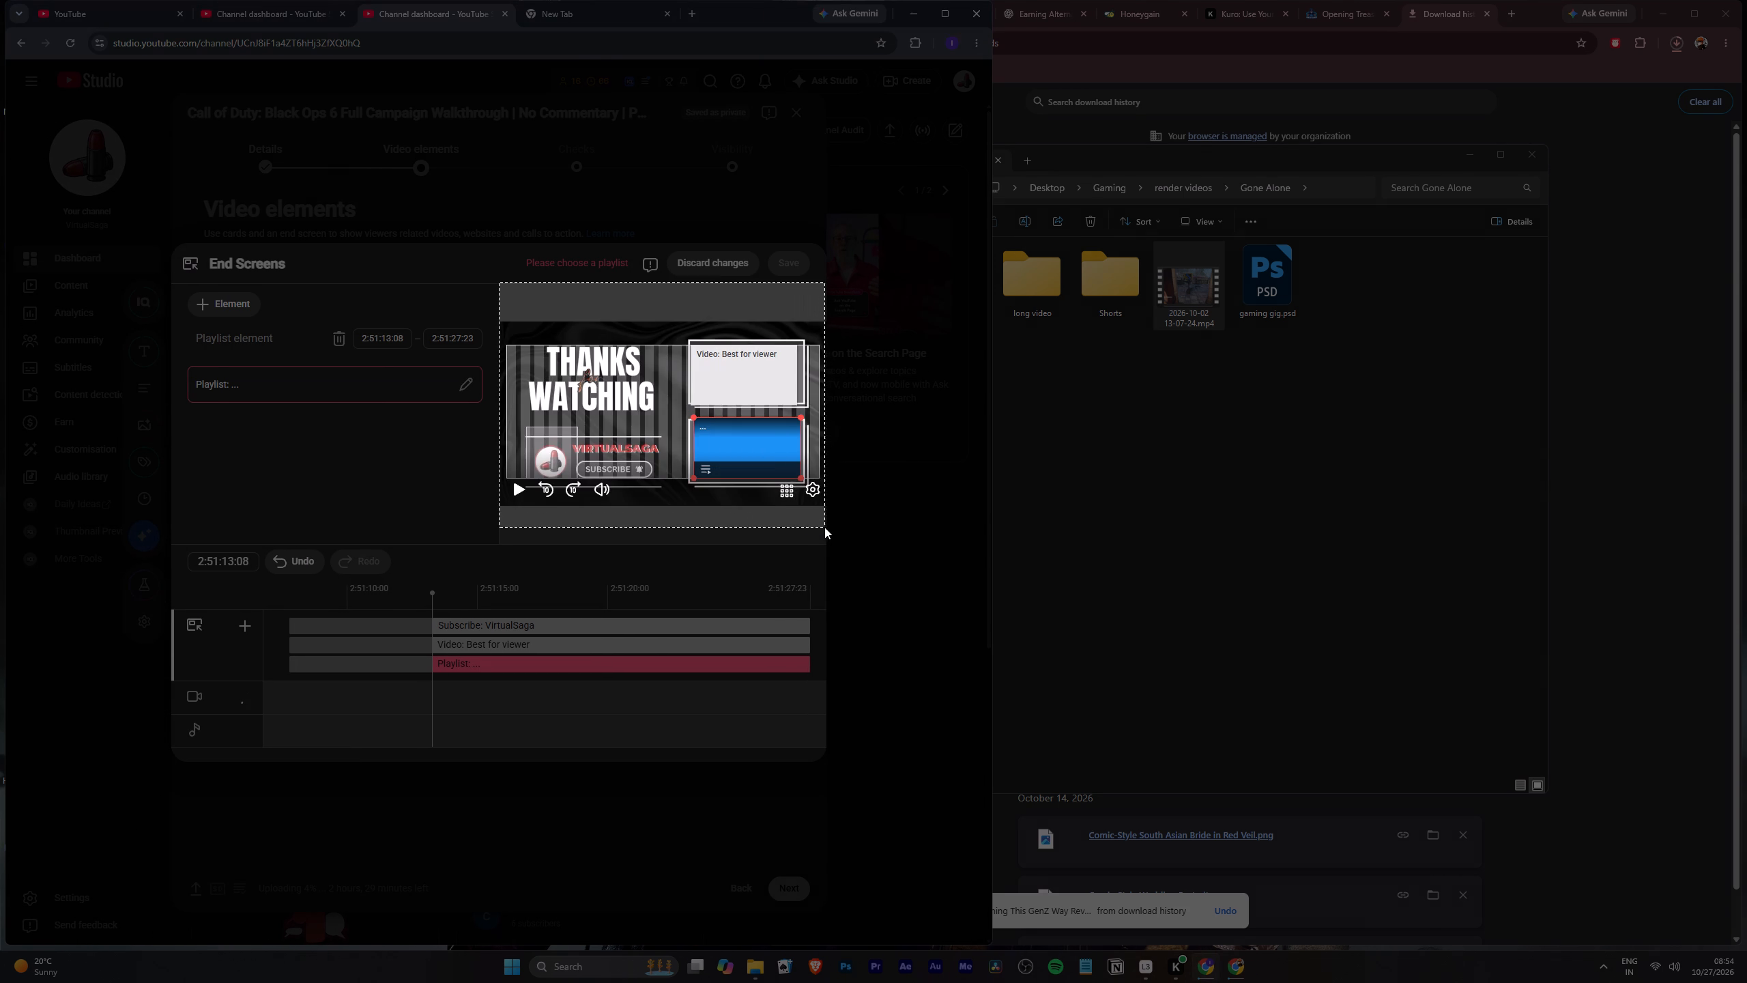
drag(824, 527, 830, 539)
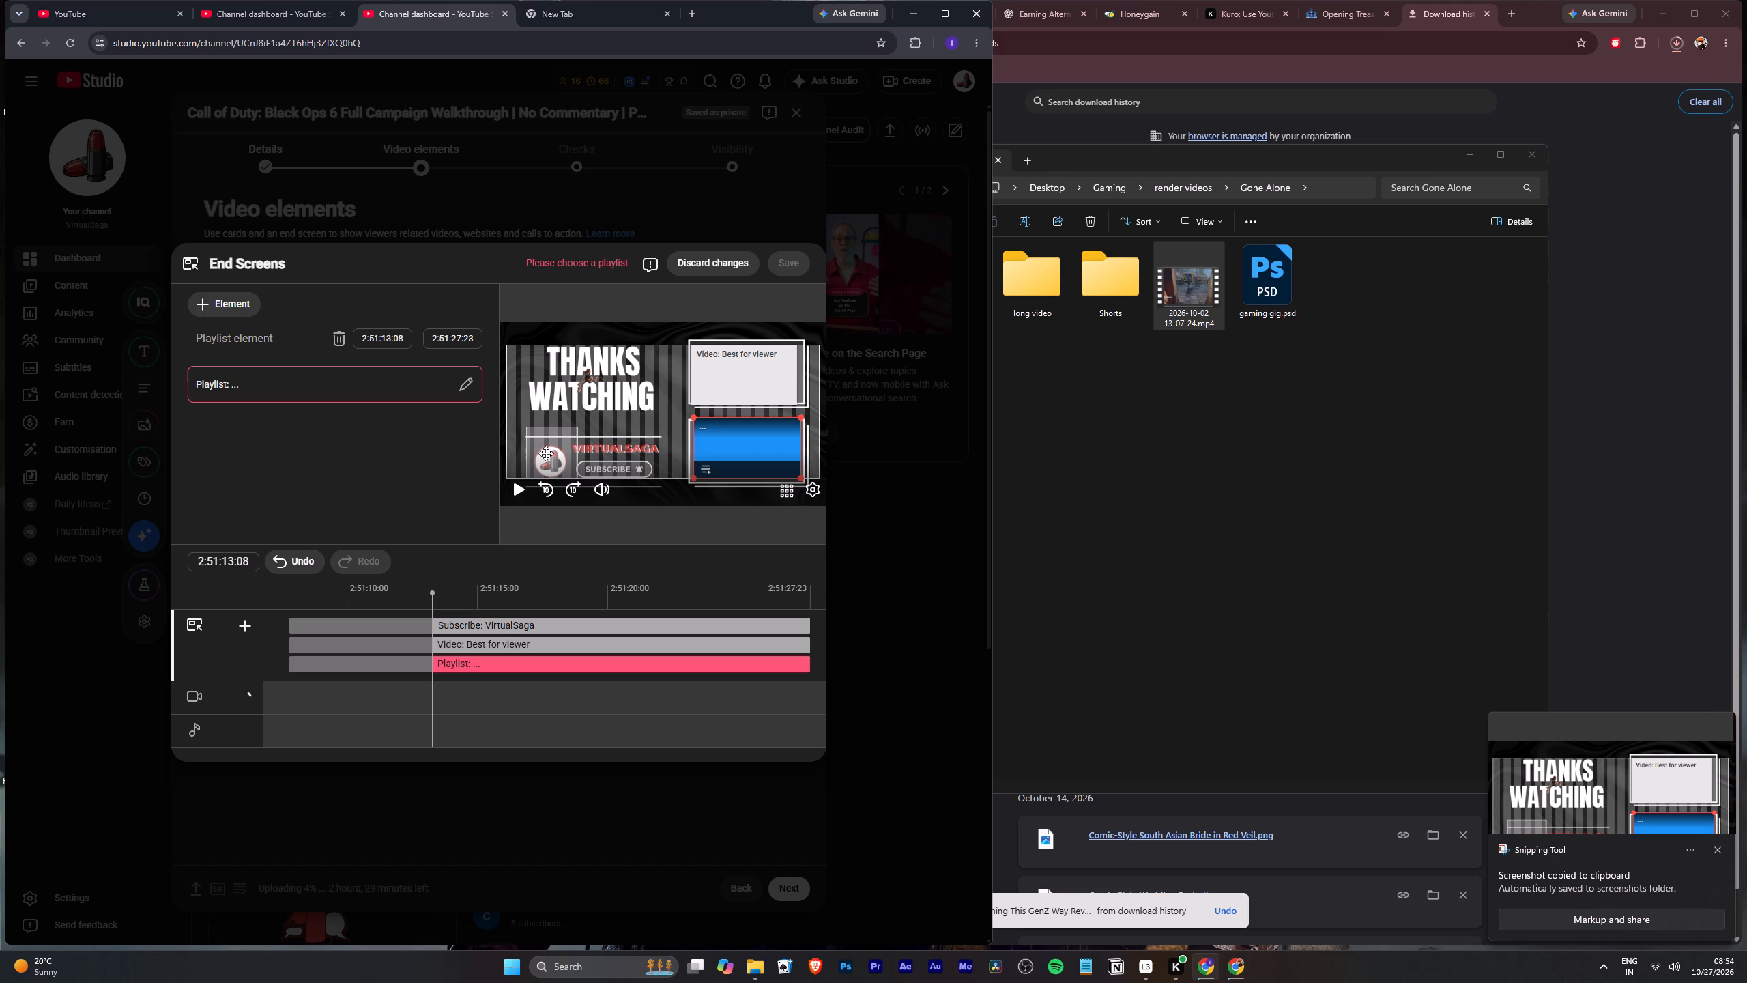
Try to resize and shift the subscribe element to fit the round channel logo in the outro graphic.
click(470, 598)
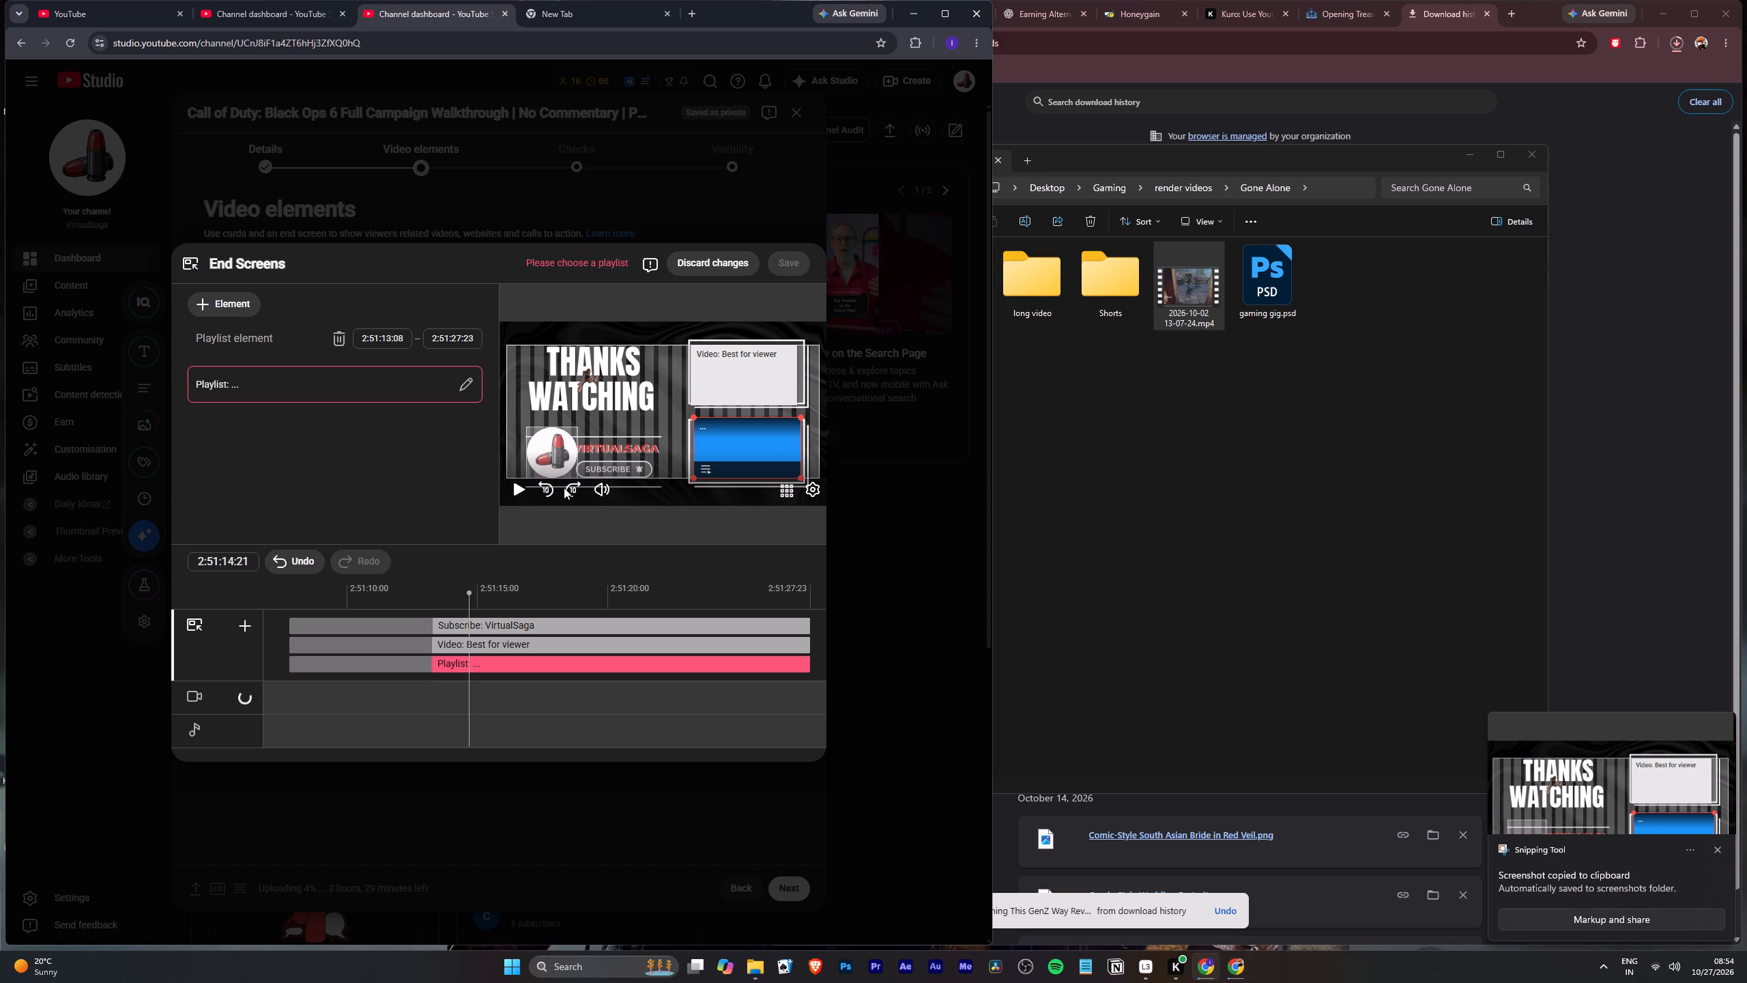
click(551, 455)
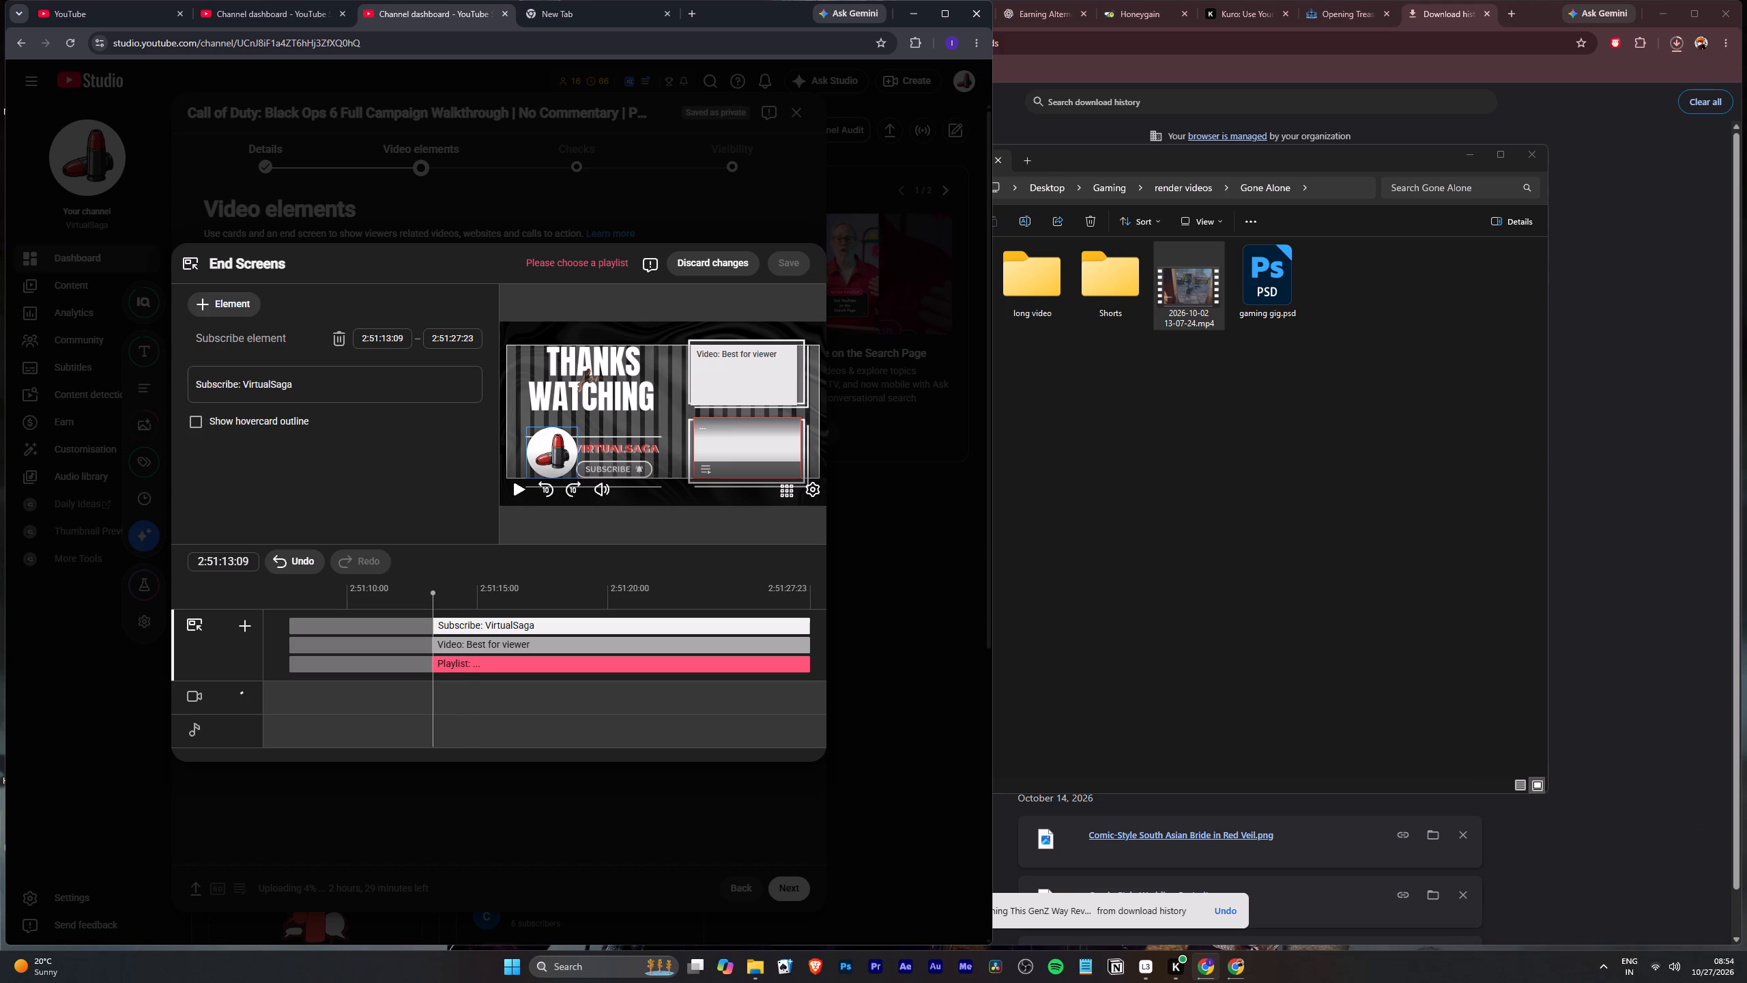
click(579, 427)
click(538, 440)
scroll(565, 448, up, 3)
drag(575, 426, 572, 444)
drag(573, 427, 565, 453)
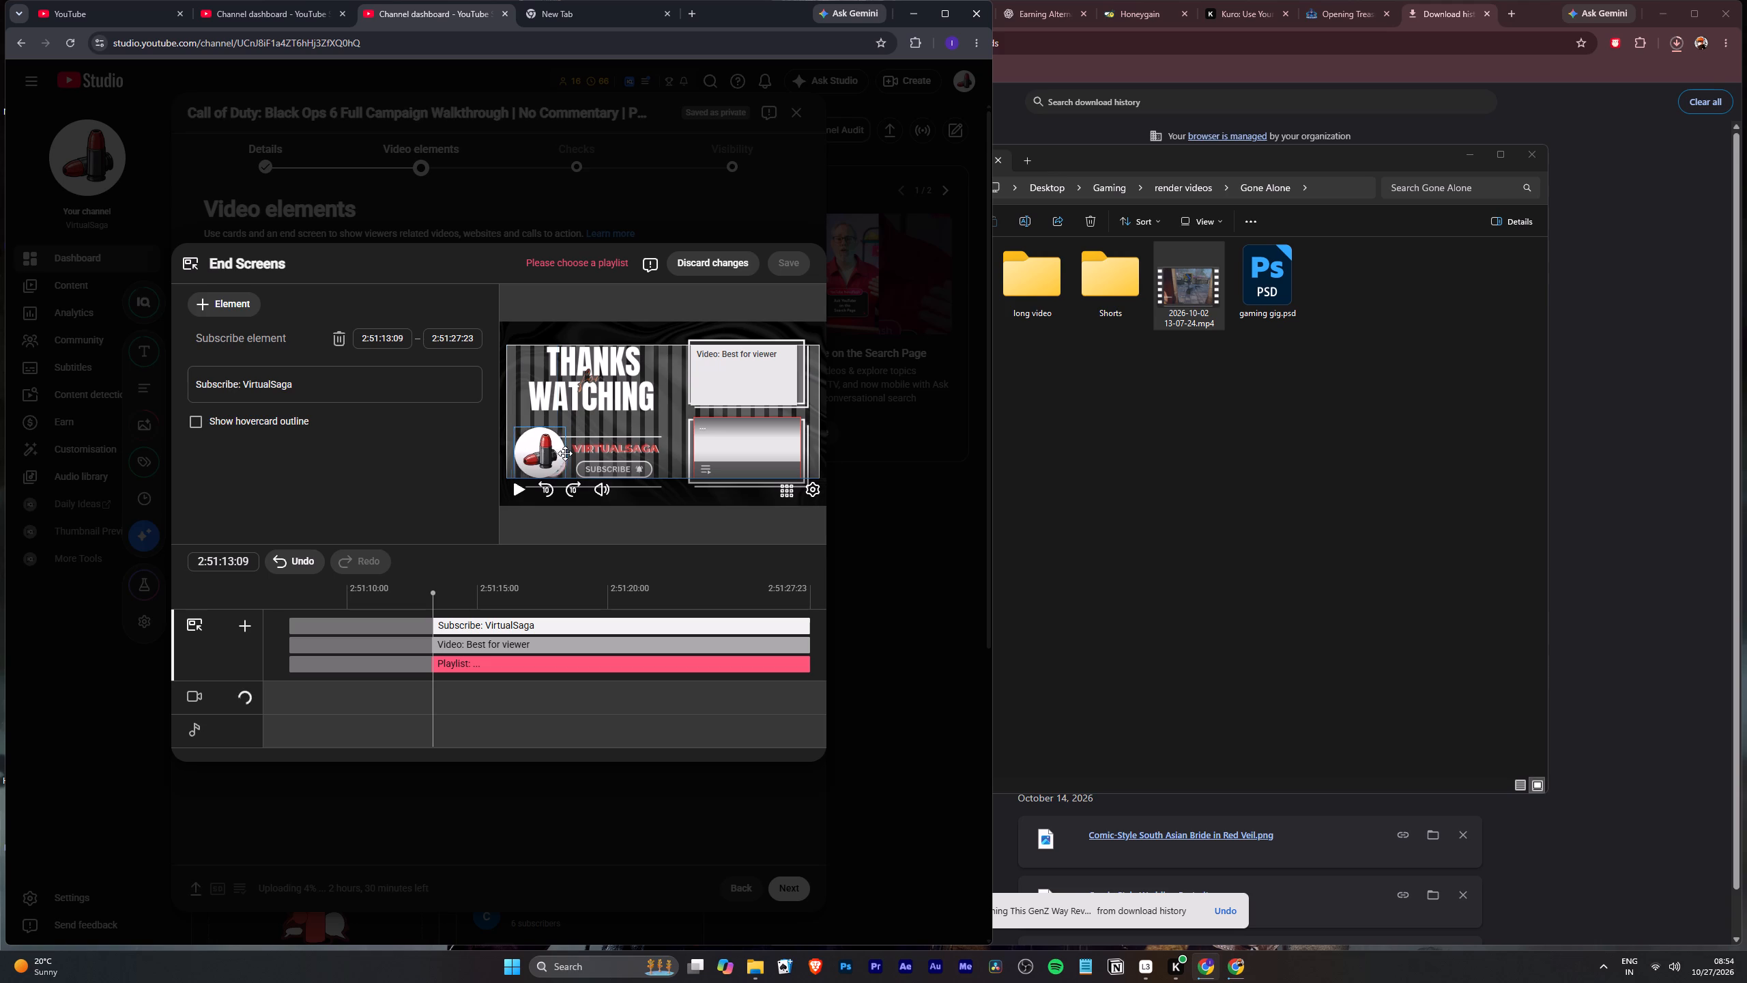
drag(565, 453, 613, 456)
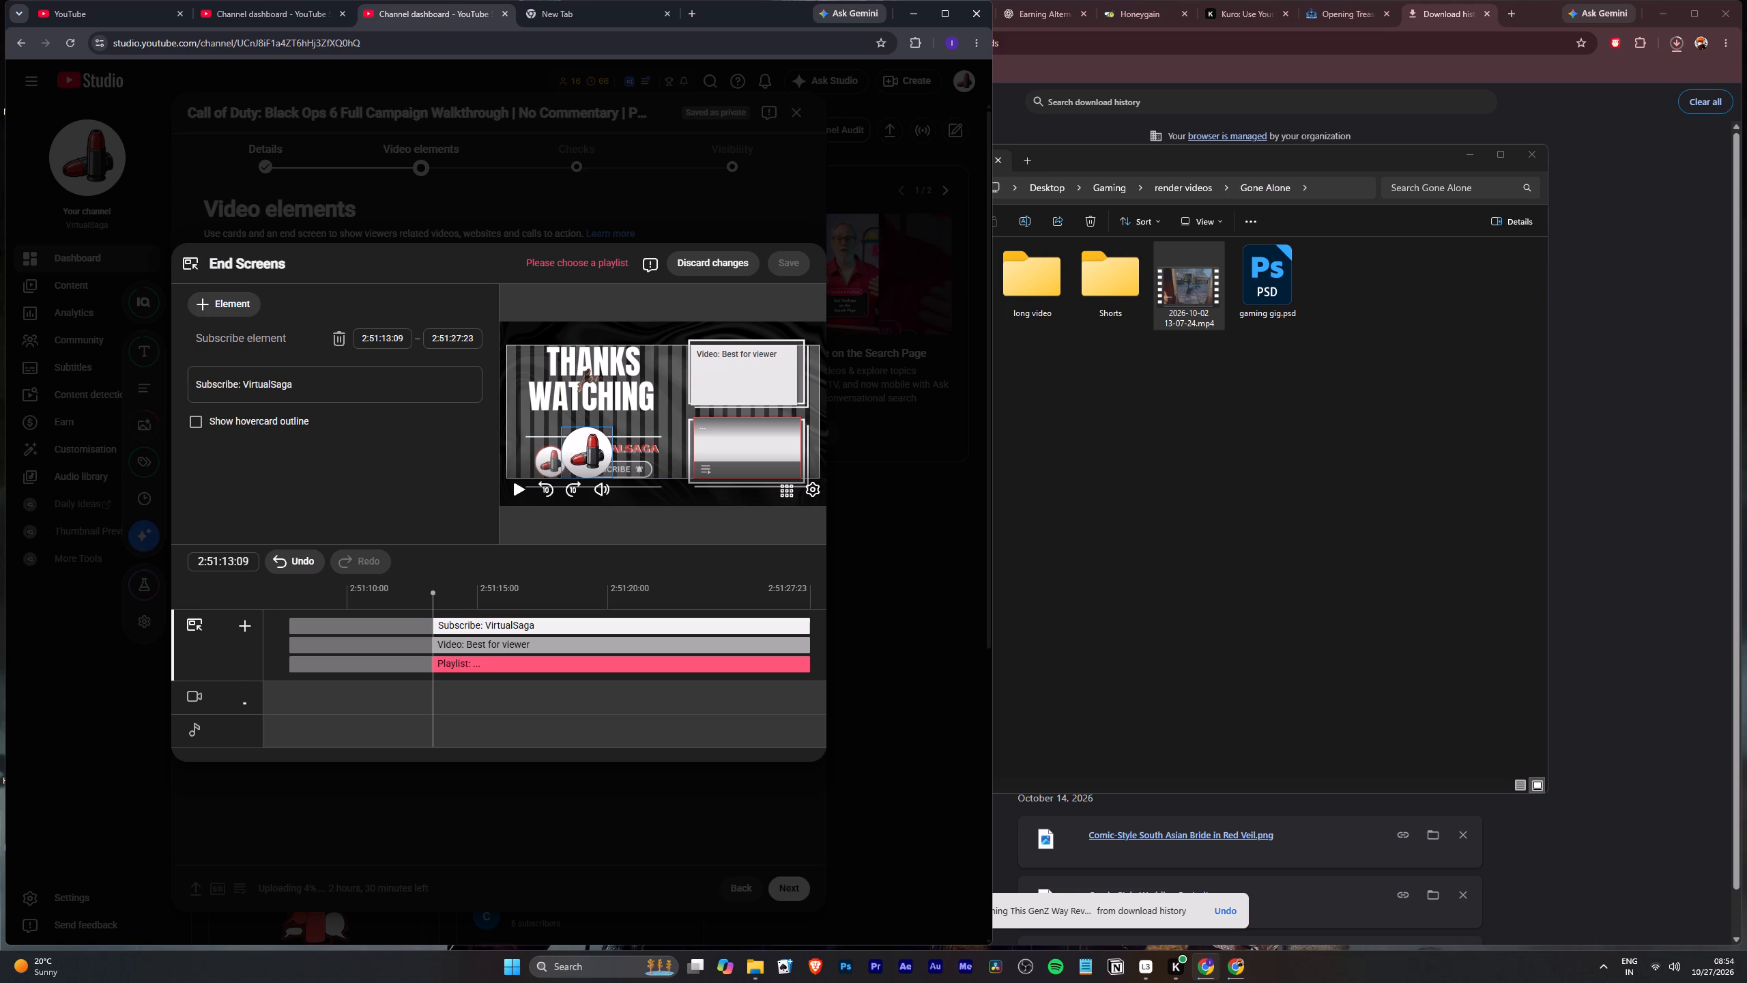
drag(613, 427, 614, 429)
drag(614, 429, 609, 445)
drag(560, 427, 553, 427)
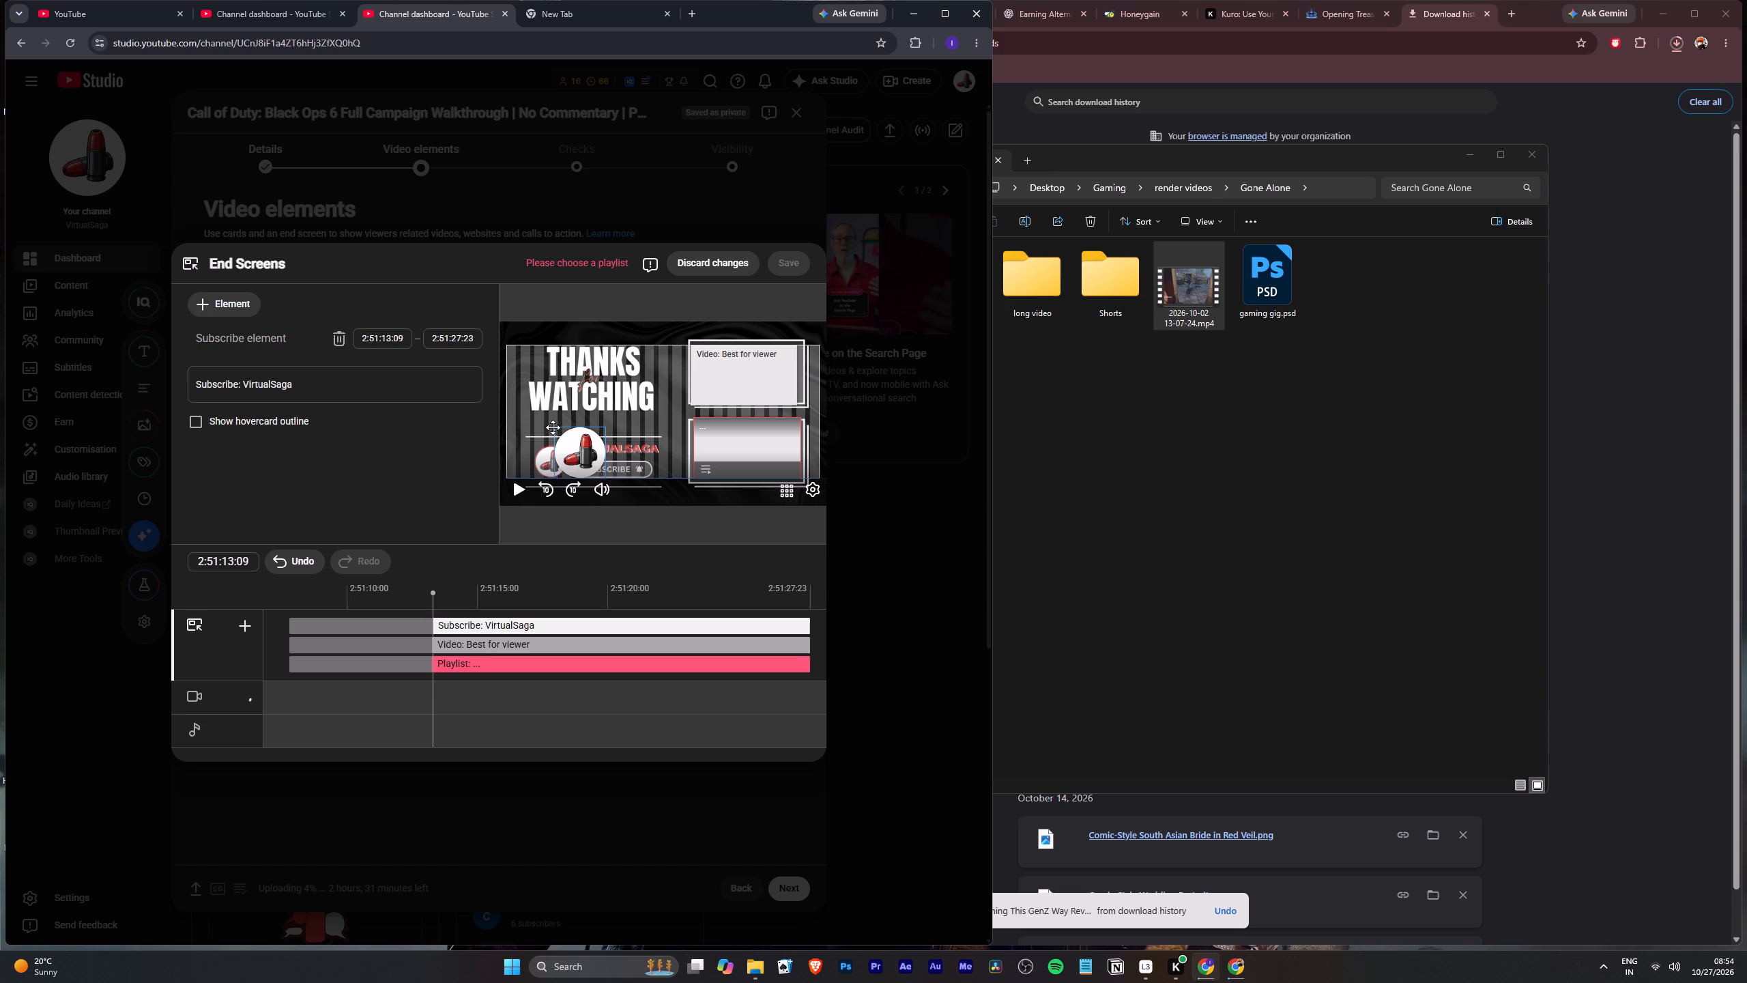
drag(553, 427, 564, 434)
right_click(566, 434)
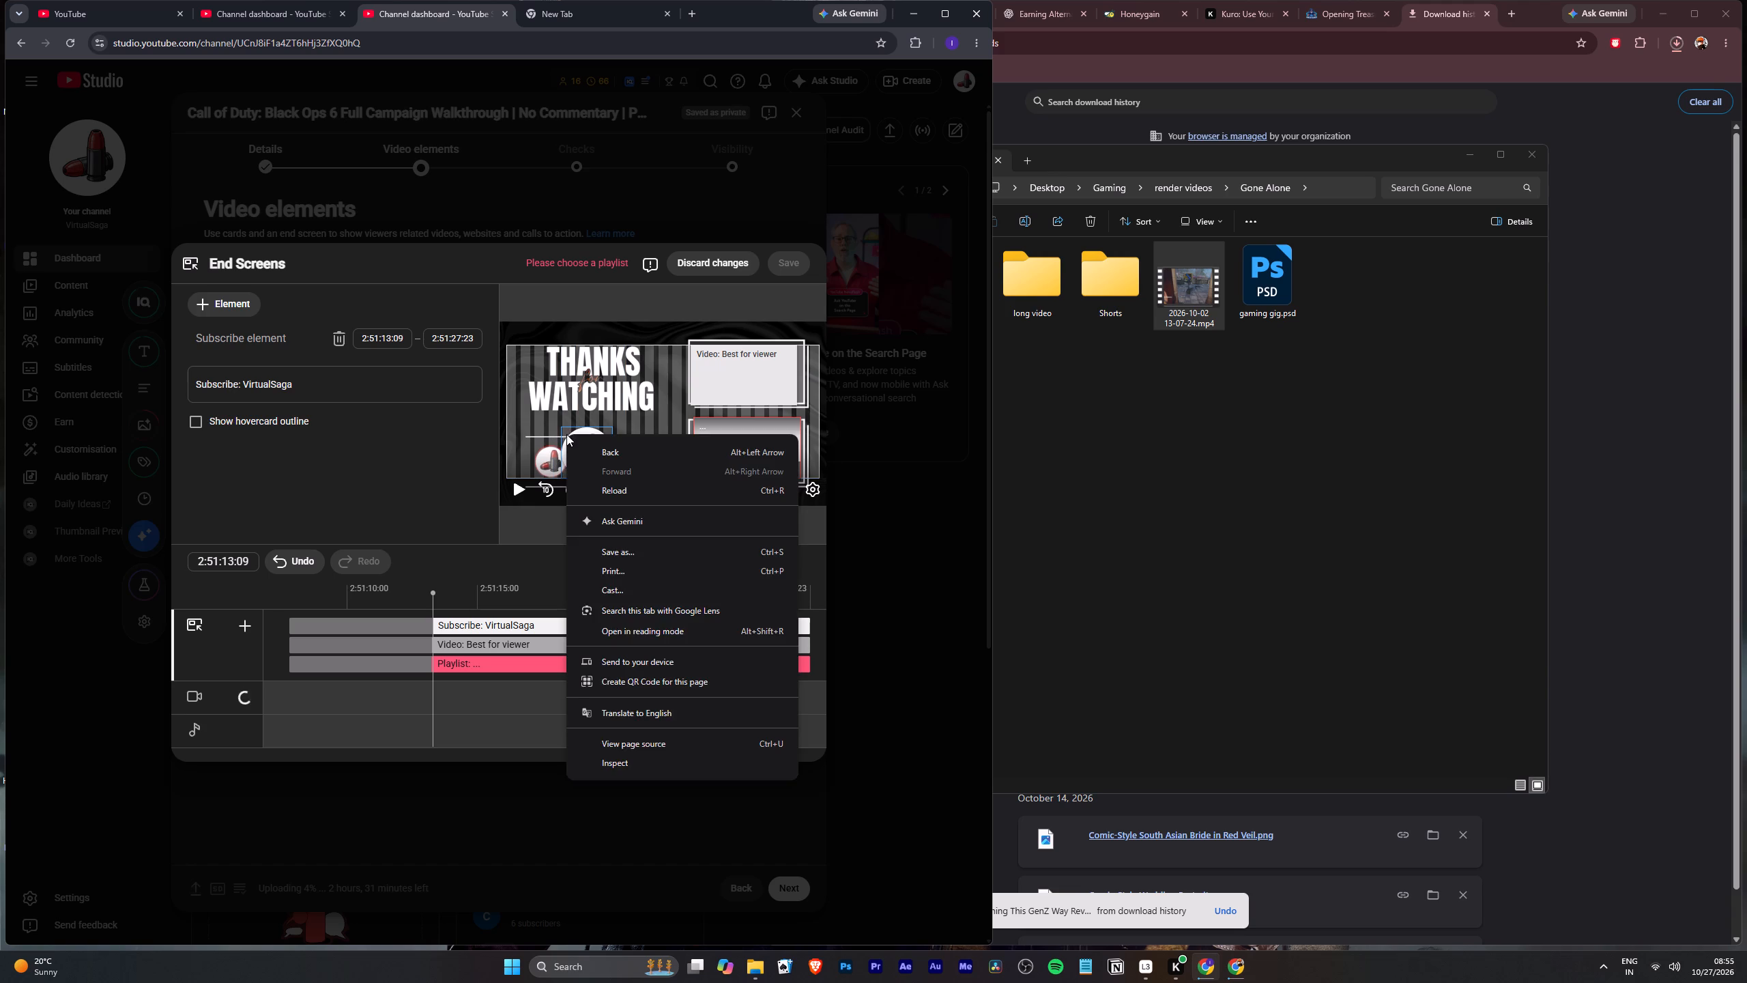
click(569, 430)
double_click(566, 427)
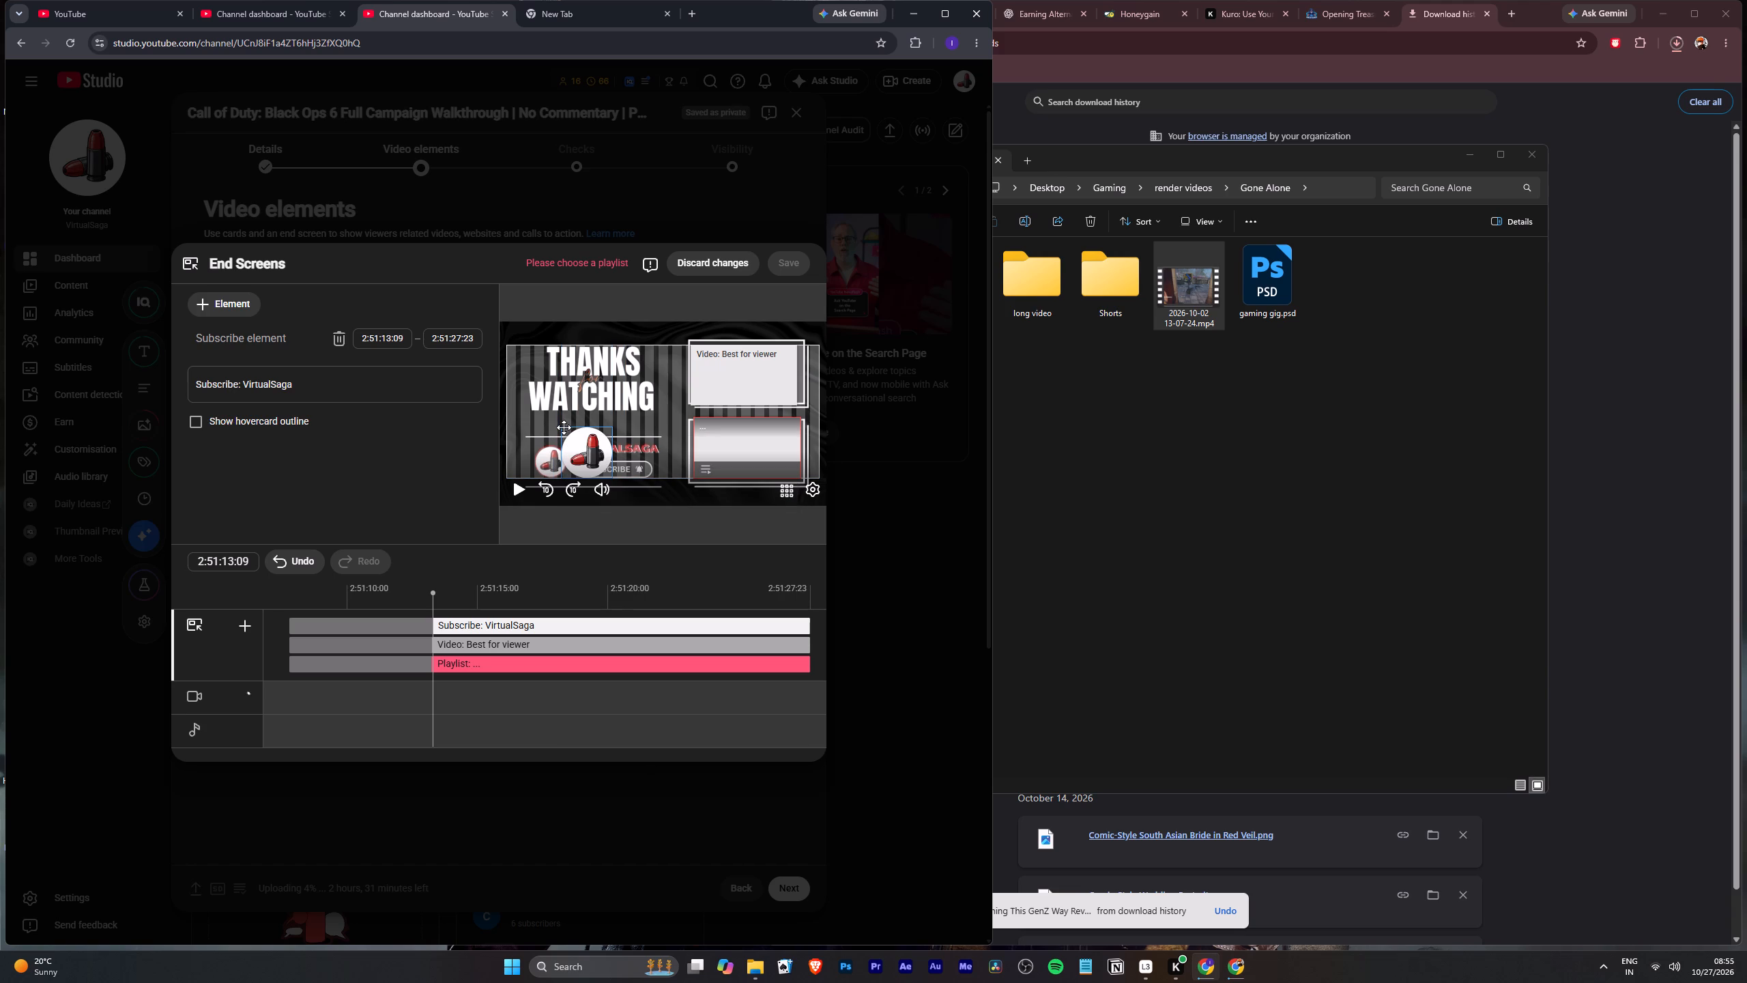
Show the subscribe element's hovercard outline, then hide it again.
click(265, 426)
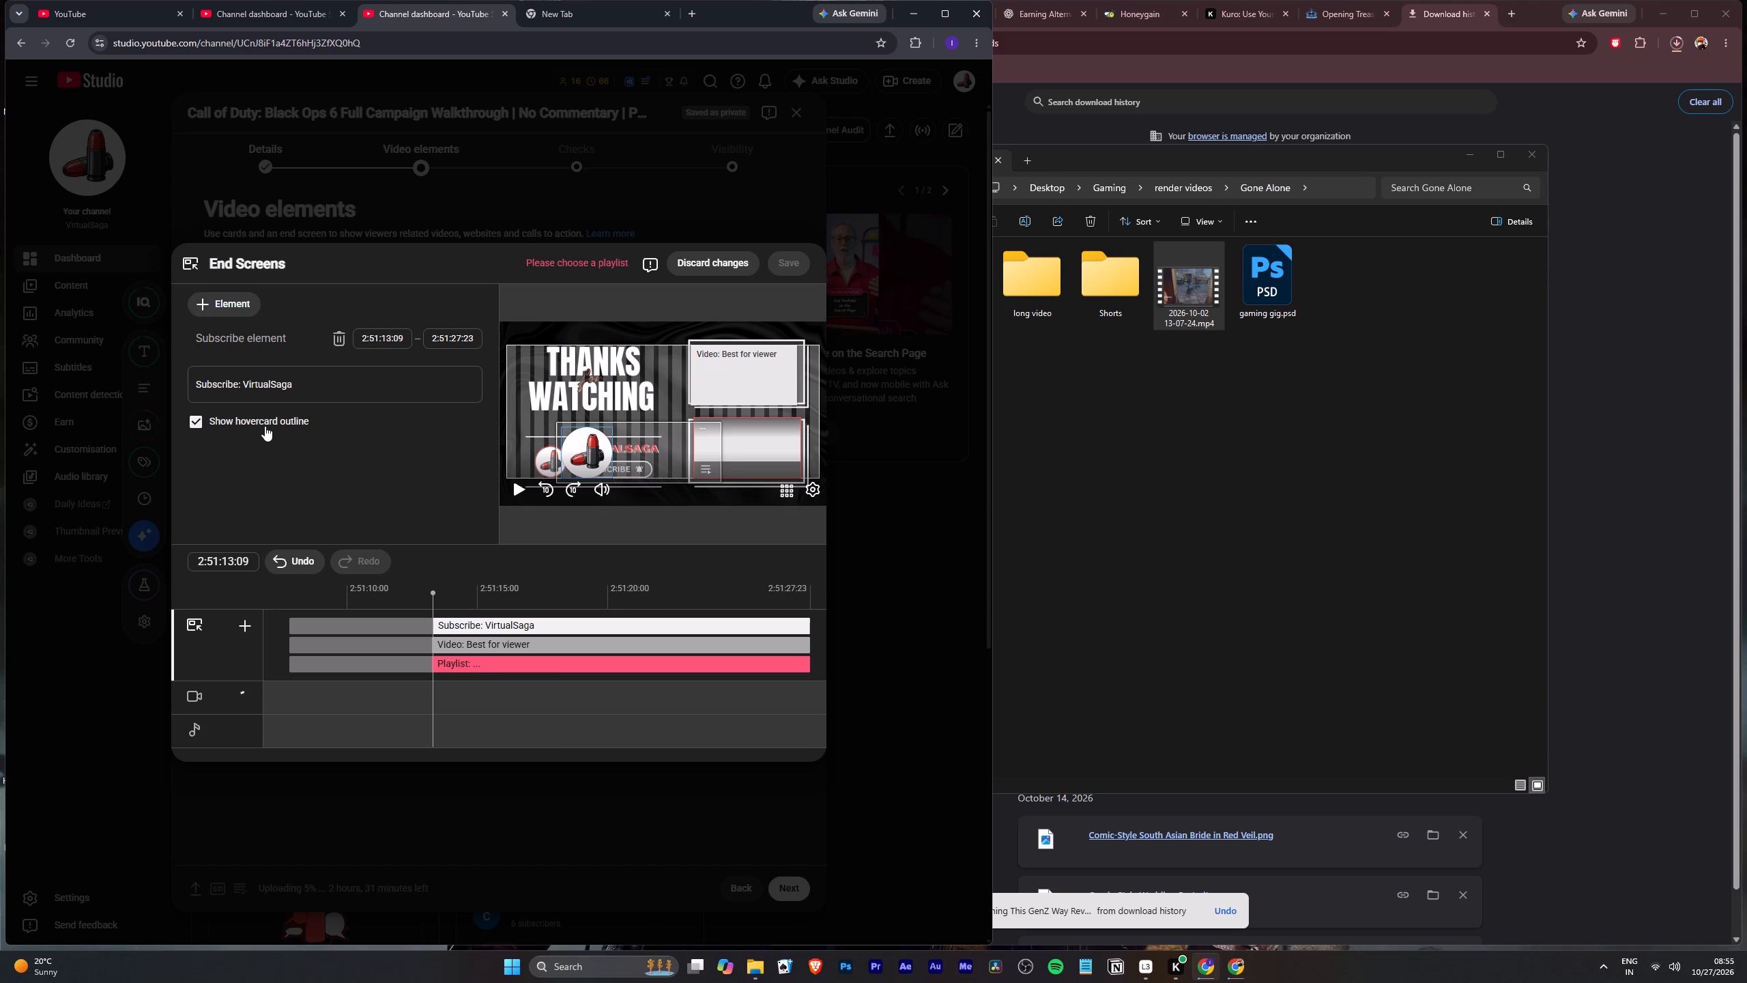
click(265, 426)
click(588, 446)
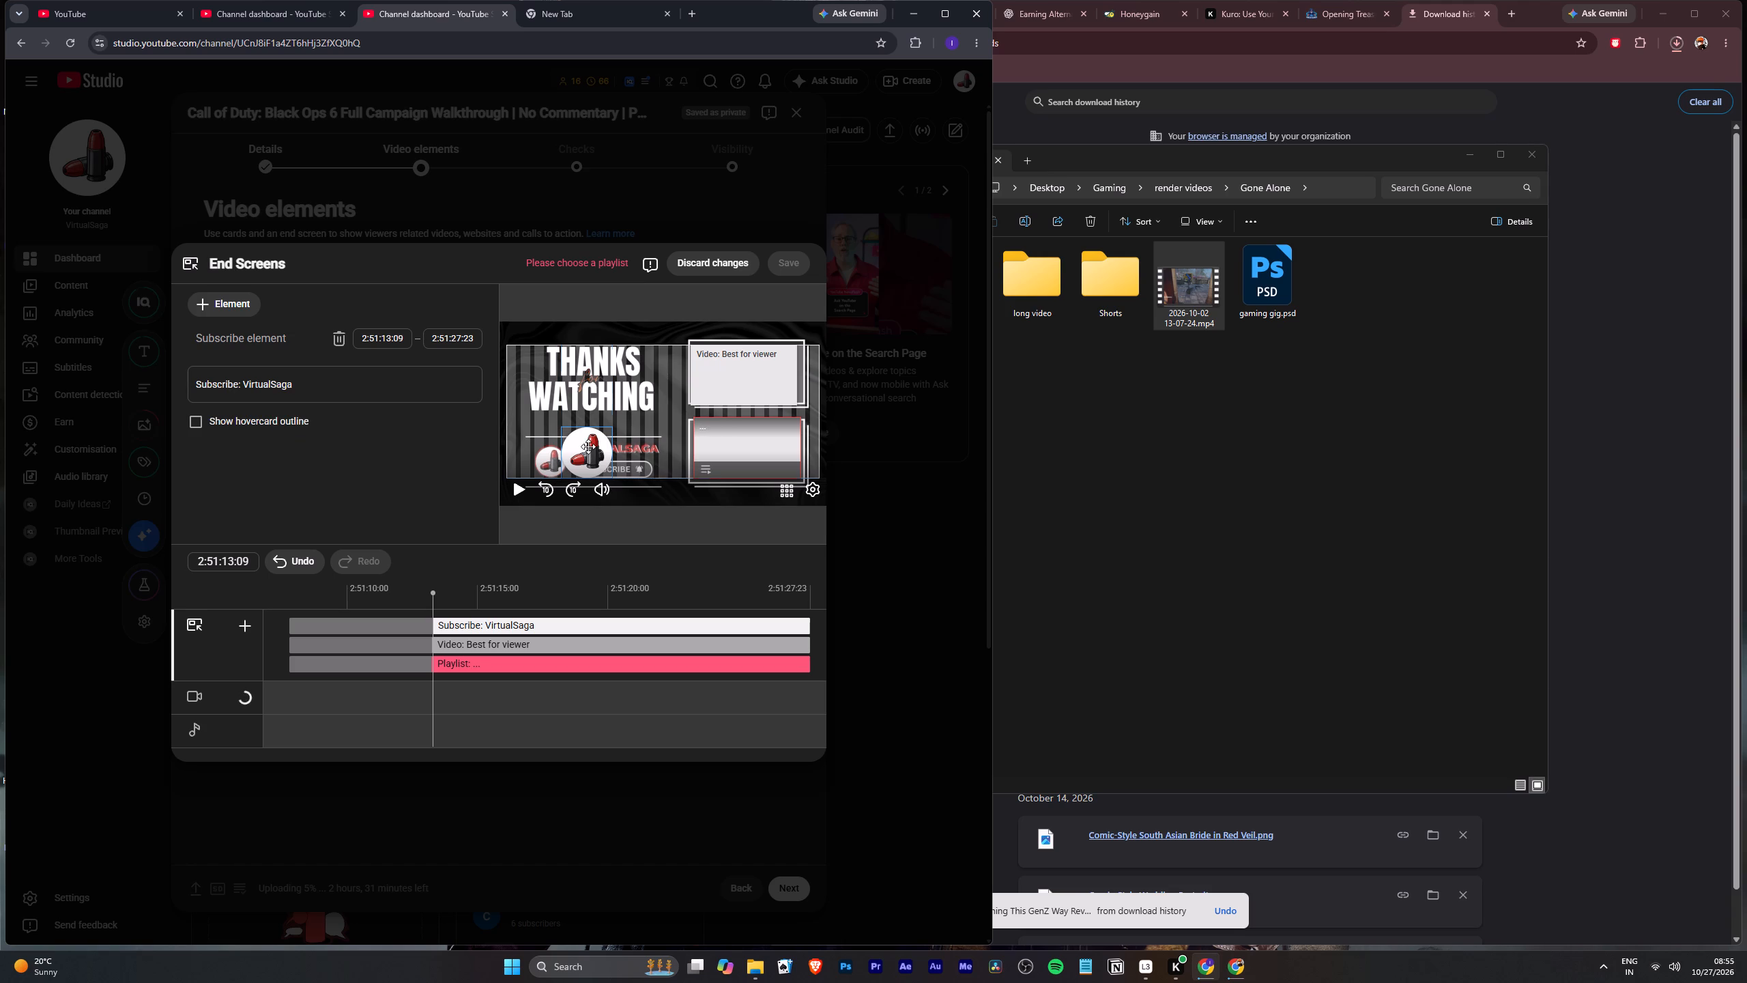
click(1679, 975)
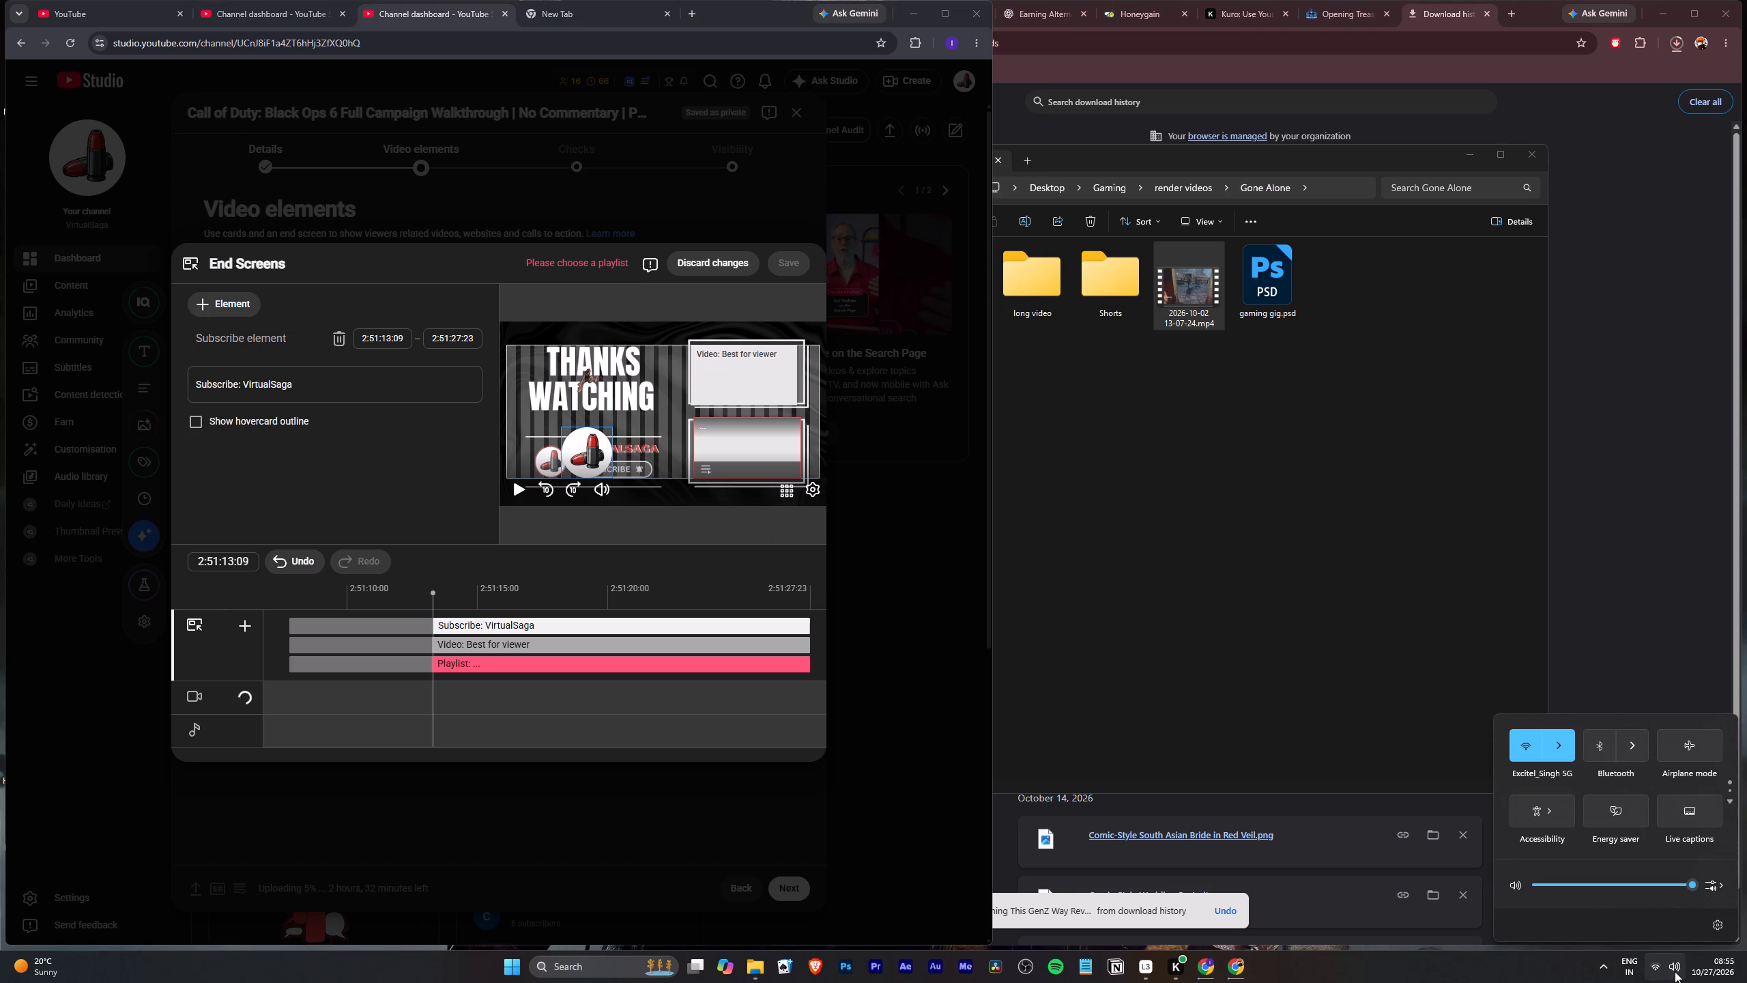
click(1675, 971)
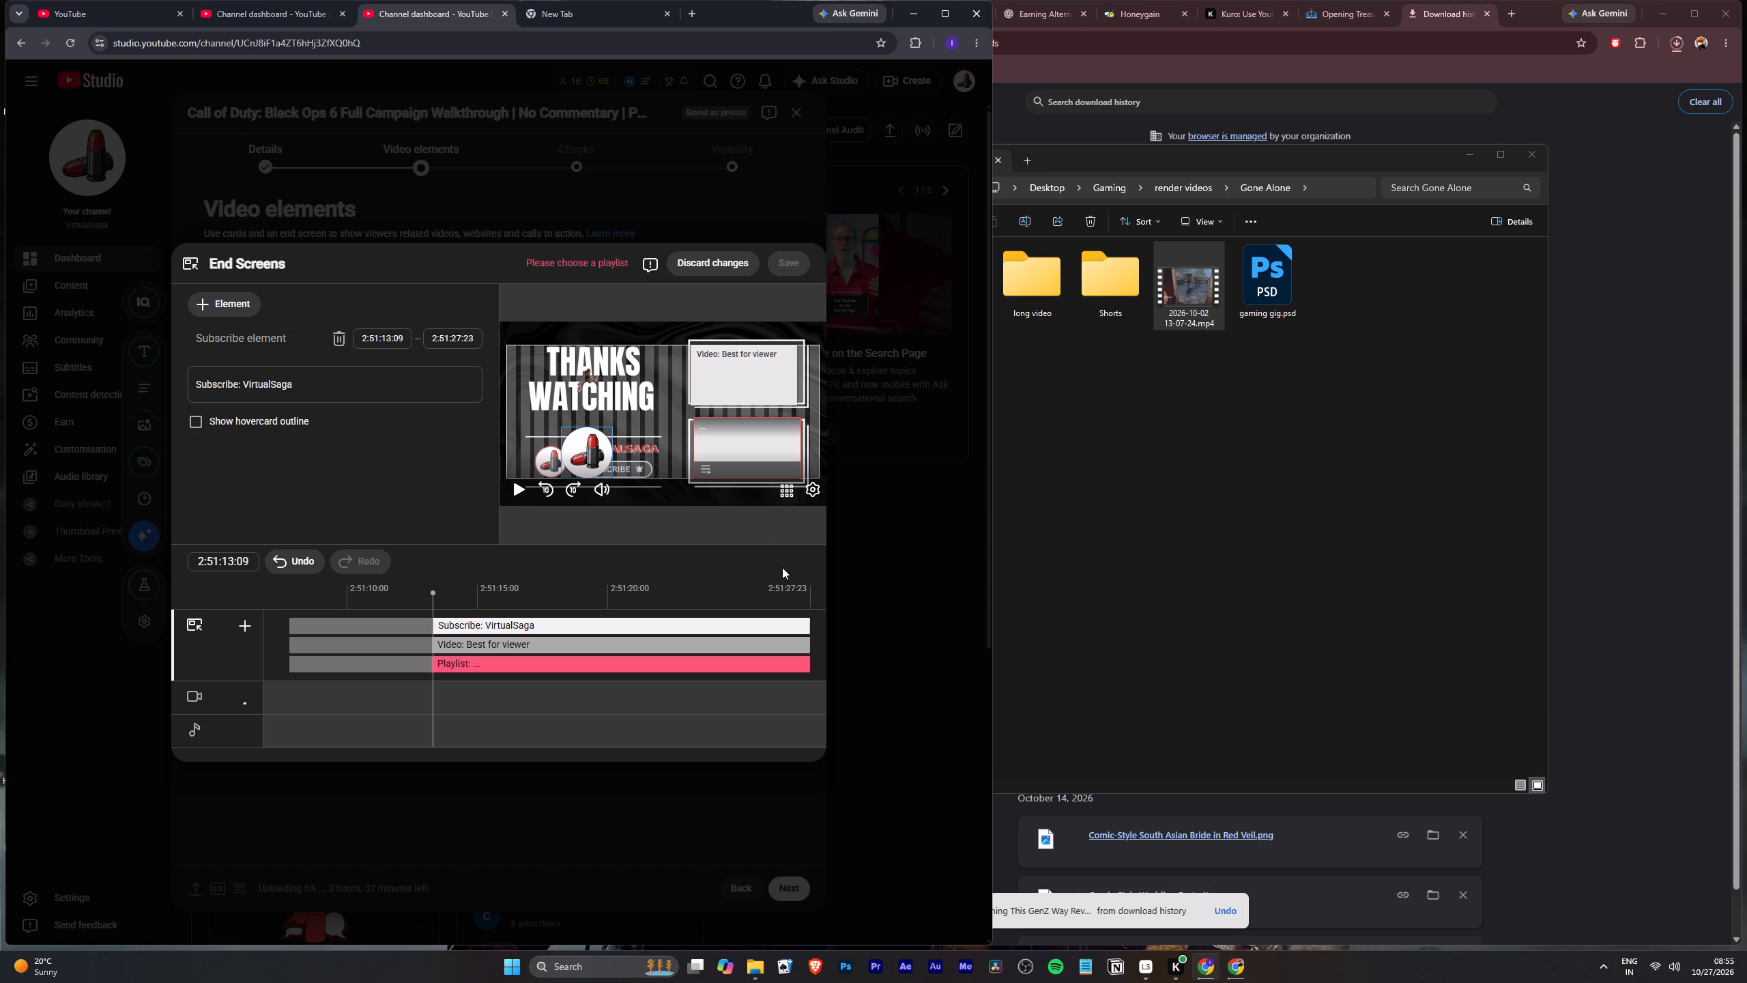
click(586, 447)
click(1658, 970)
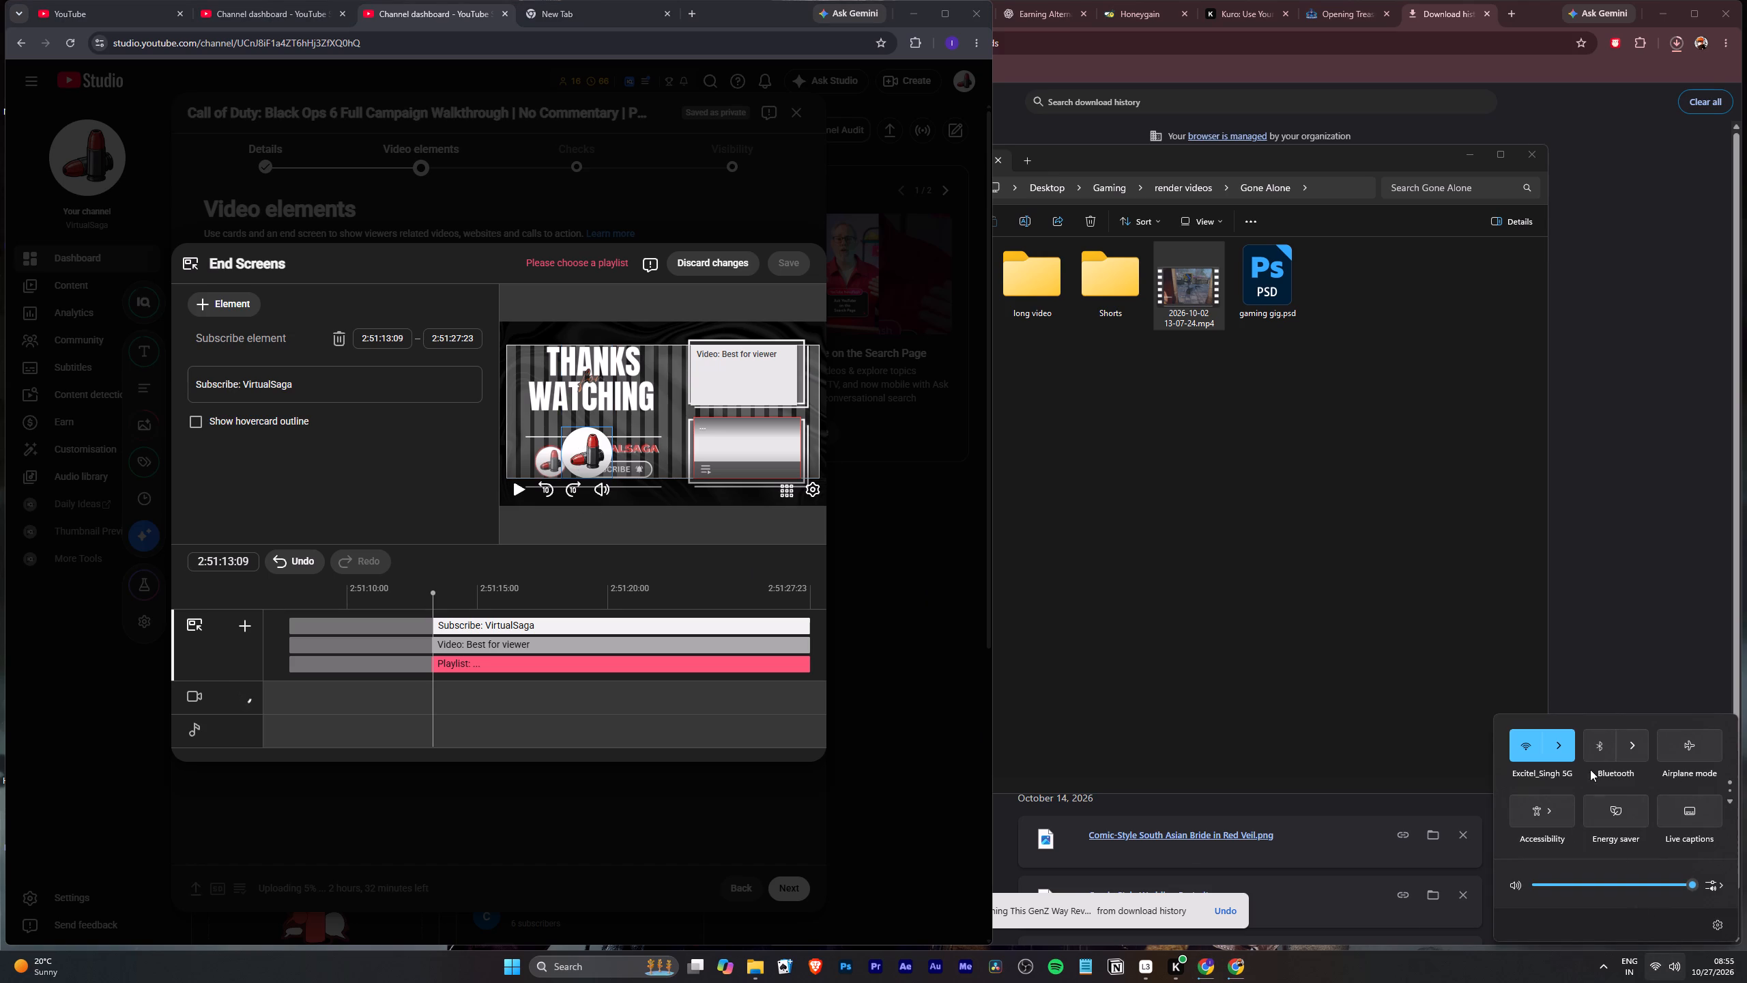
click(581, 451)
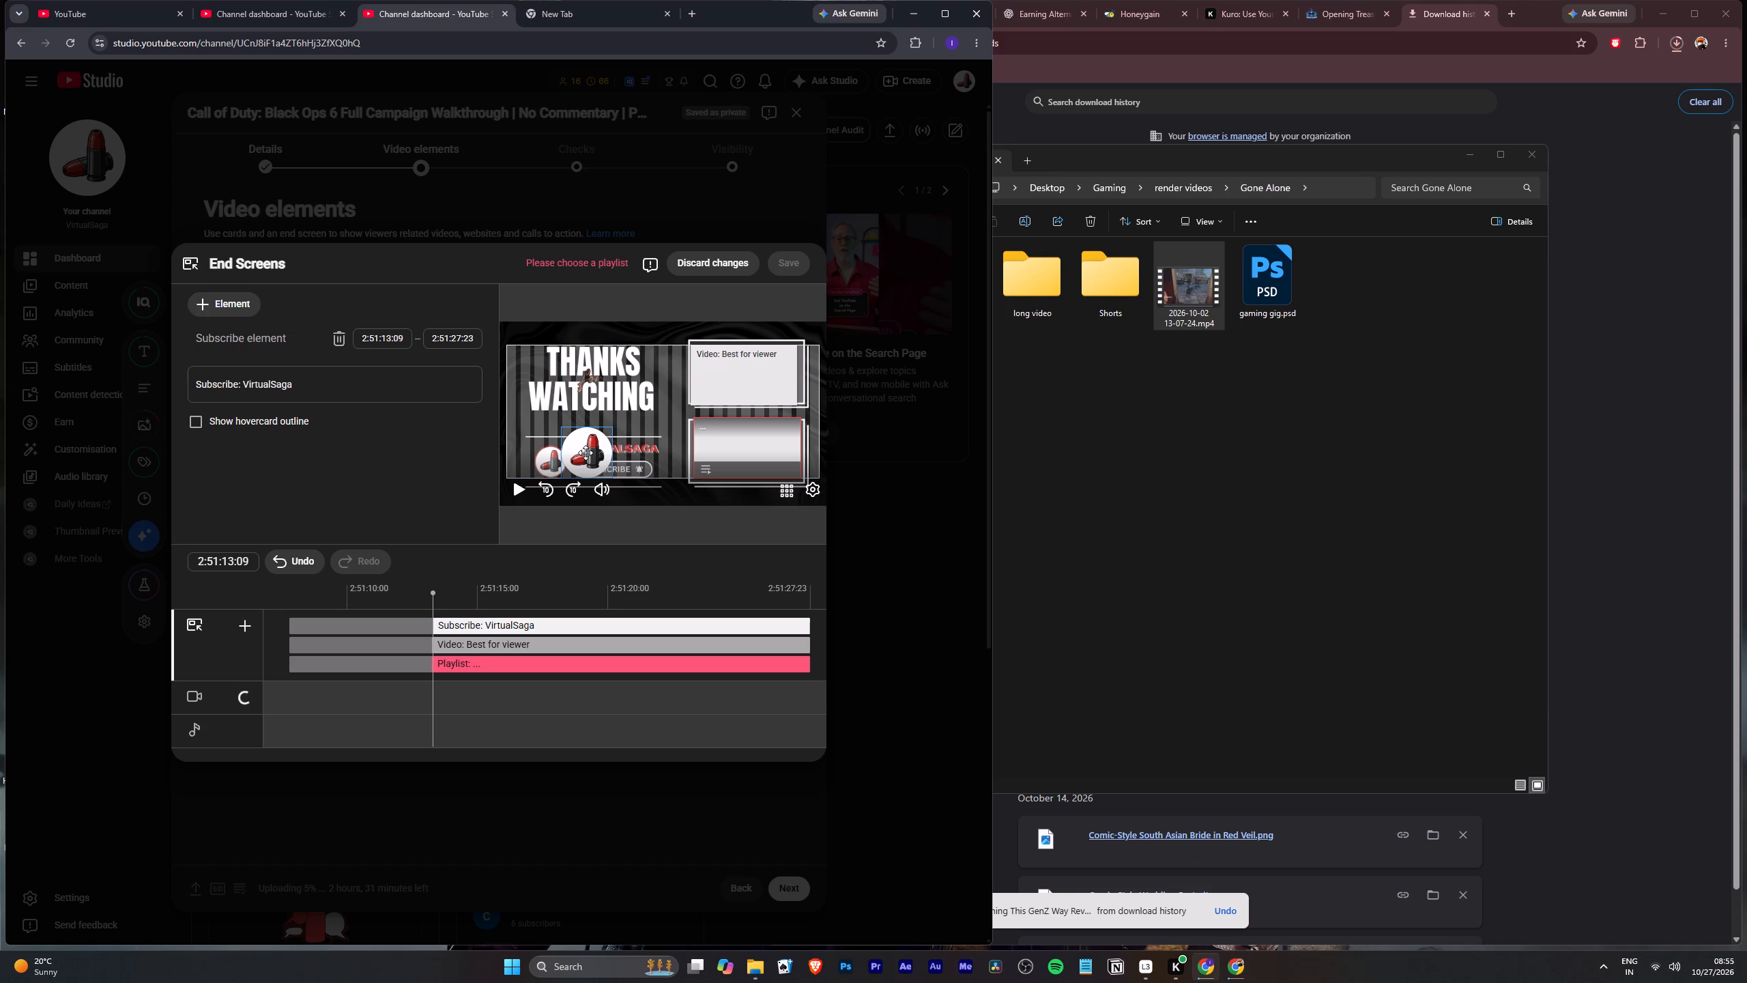
Capture a screenshot of the end screen preview with the subscribe element placed over the outro's round channel logo.
drag(592, 457, 580, 462)
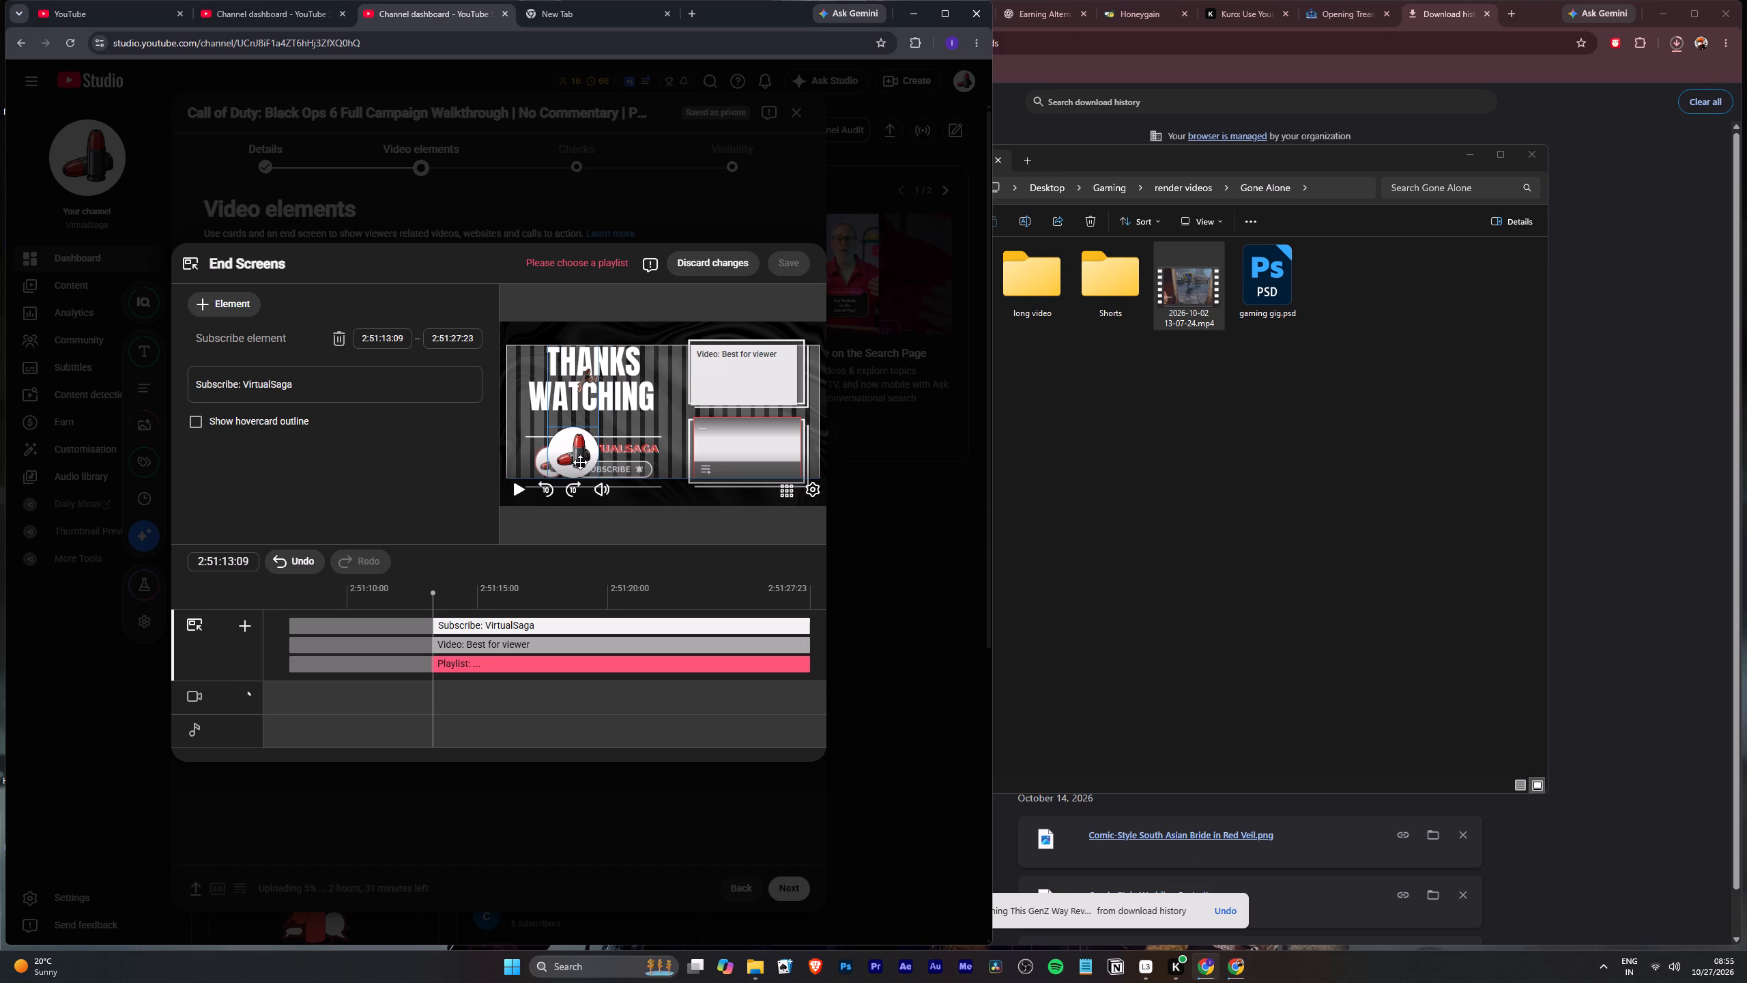
drag(580, 462, 551, 465)
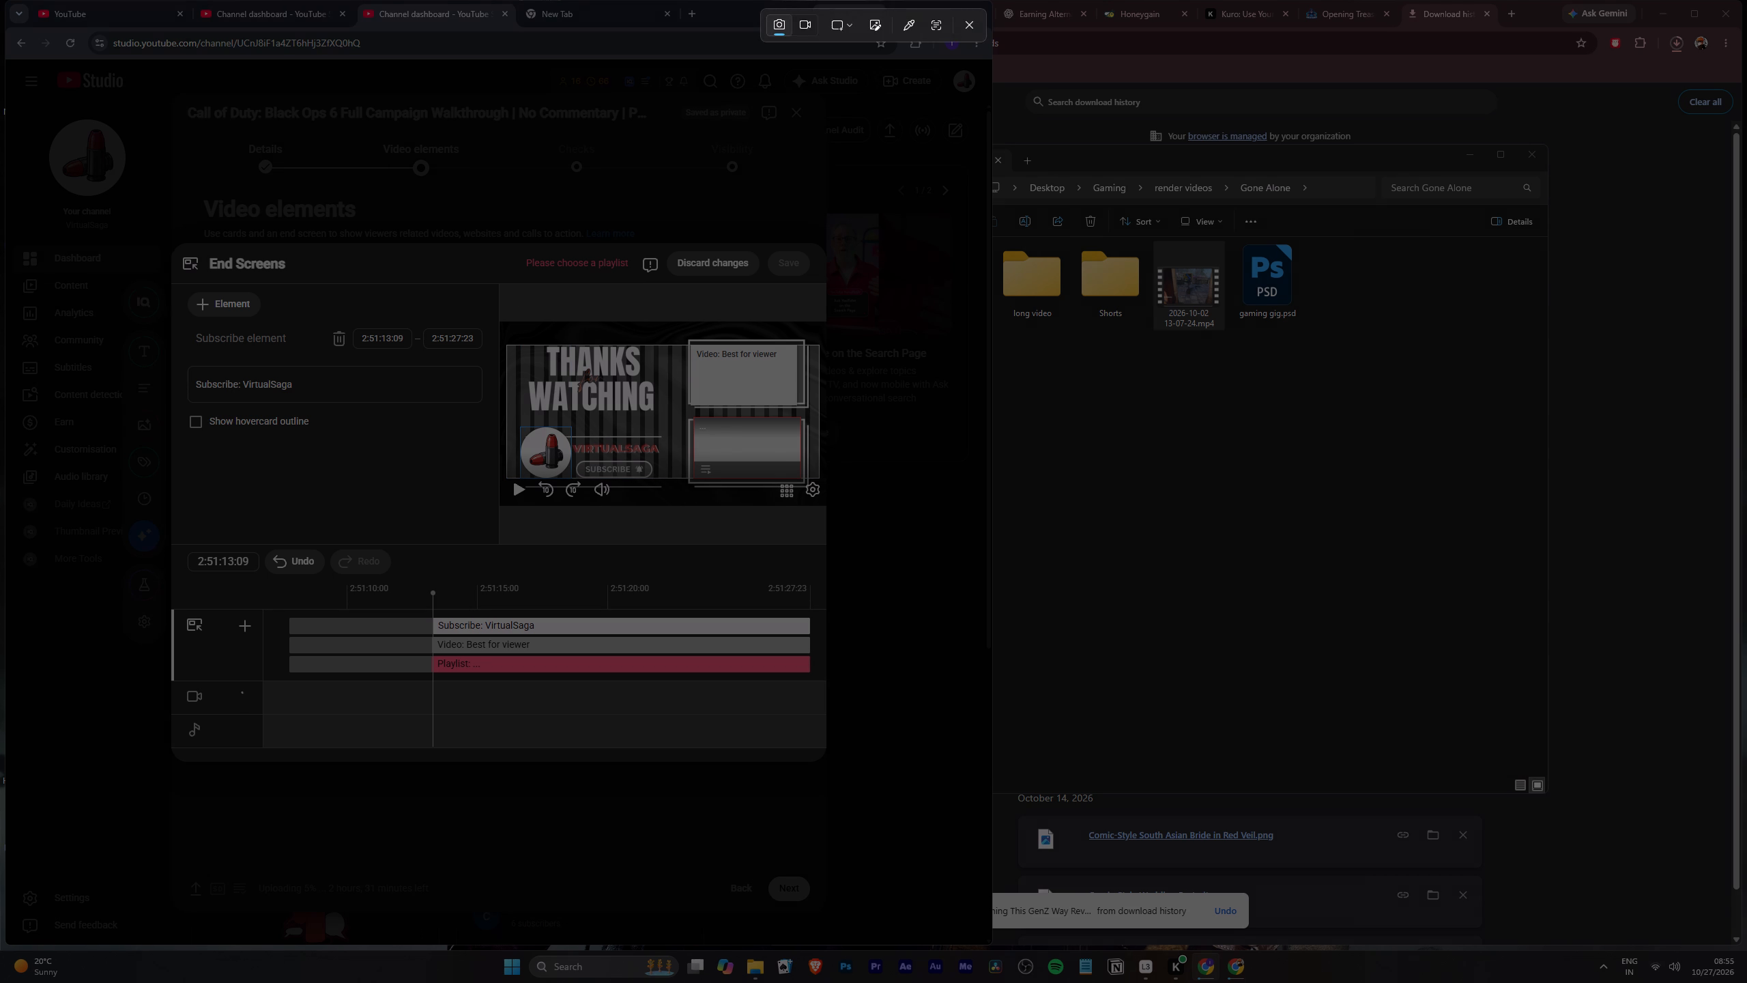
drag(501, 326, 826, 509)
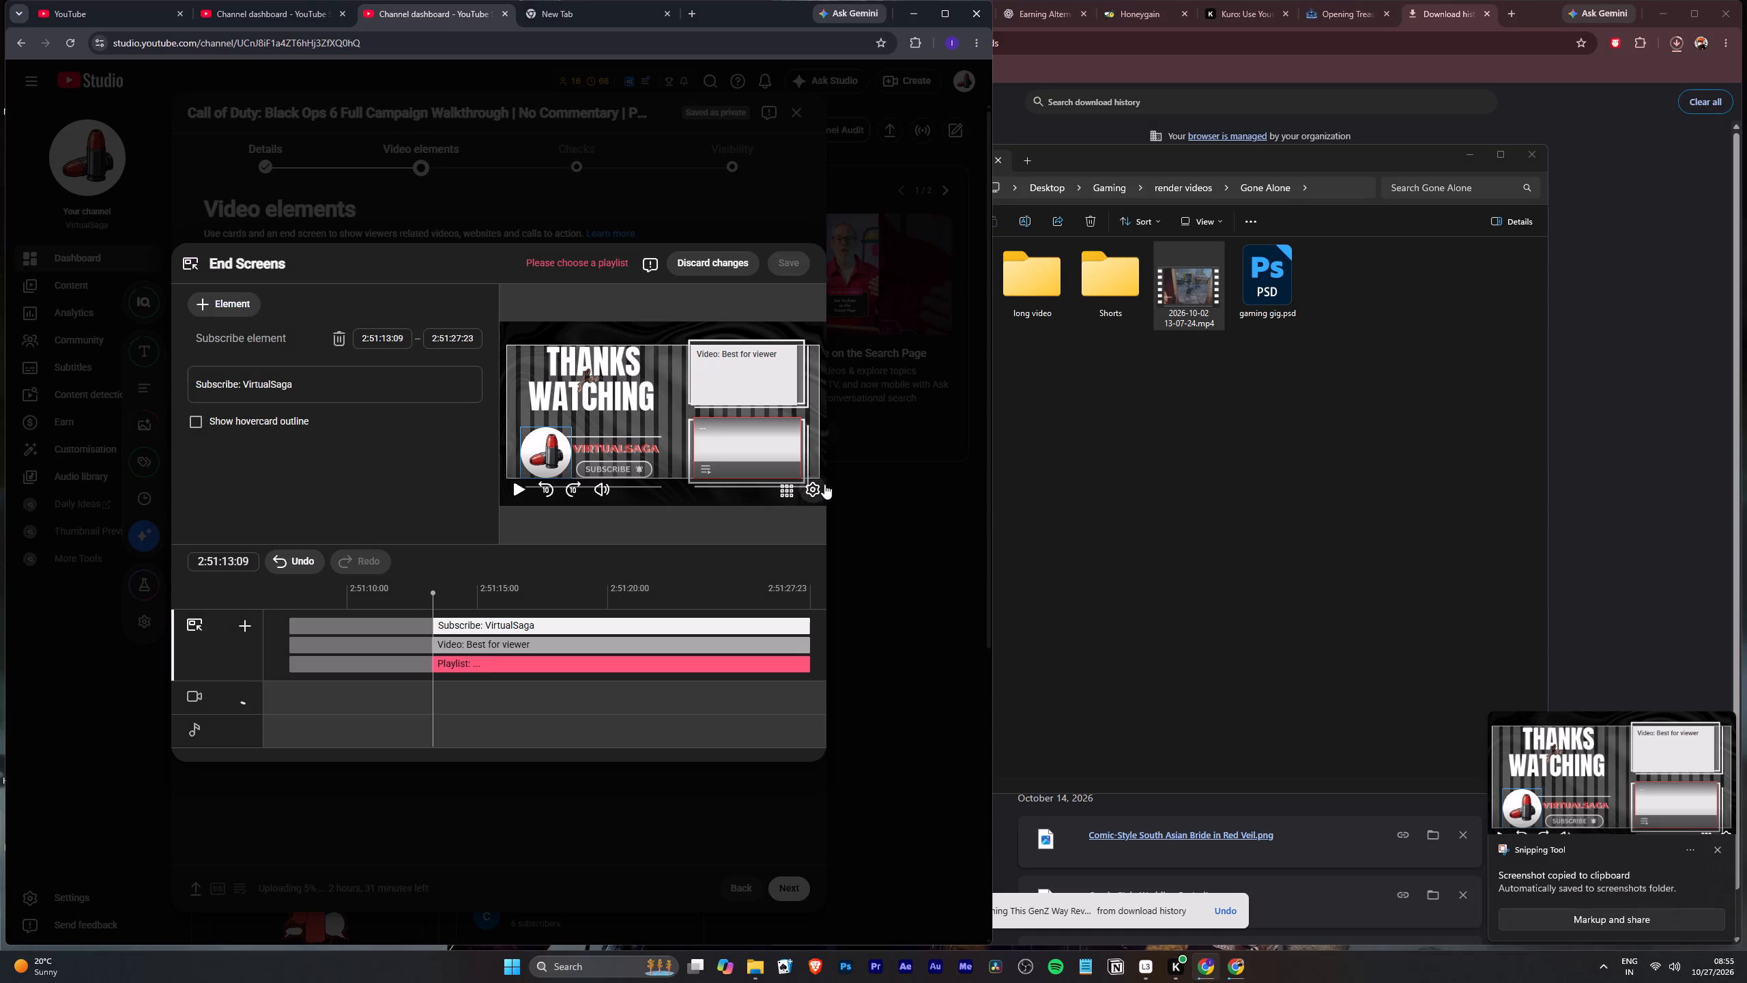
Capture another screenshot of the preview with the subscribe element moved beside the channel logo, over the VirtualSaga name.
drag(532, 457, 555, 461)
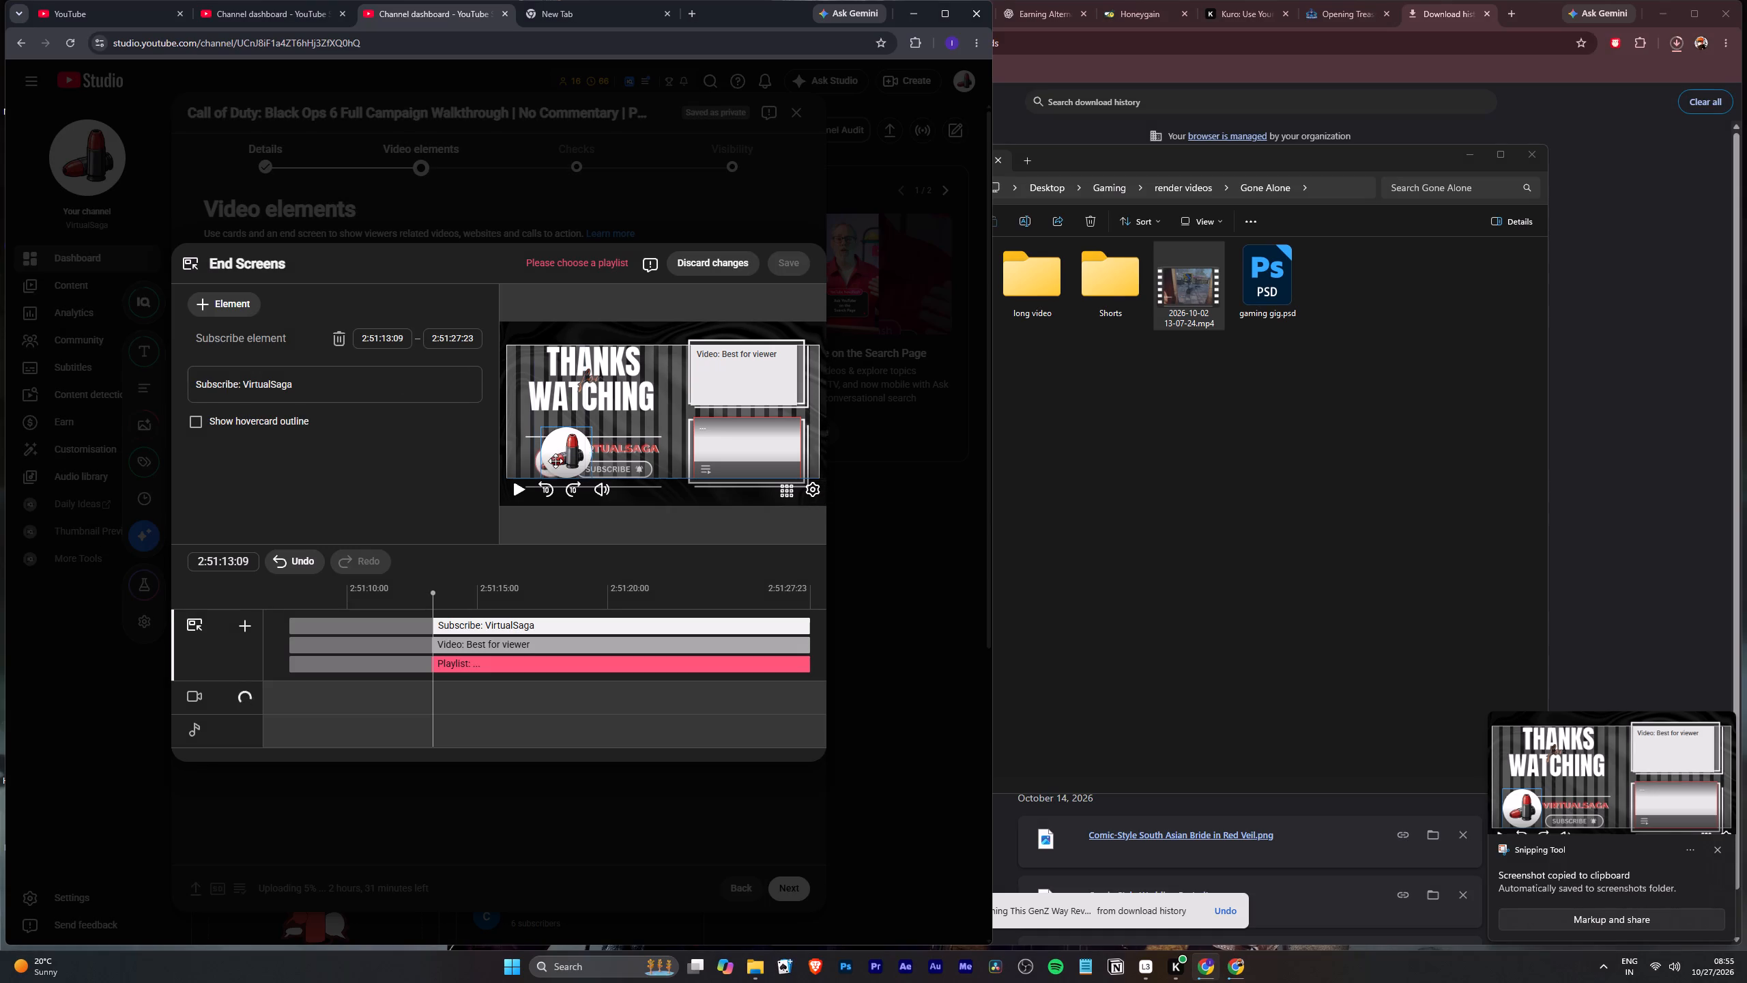
drag(555, 461, 573, 465)
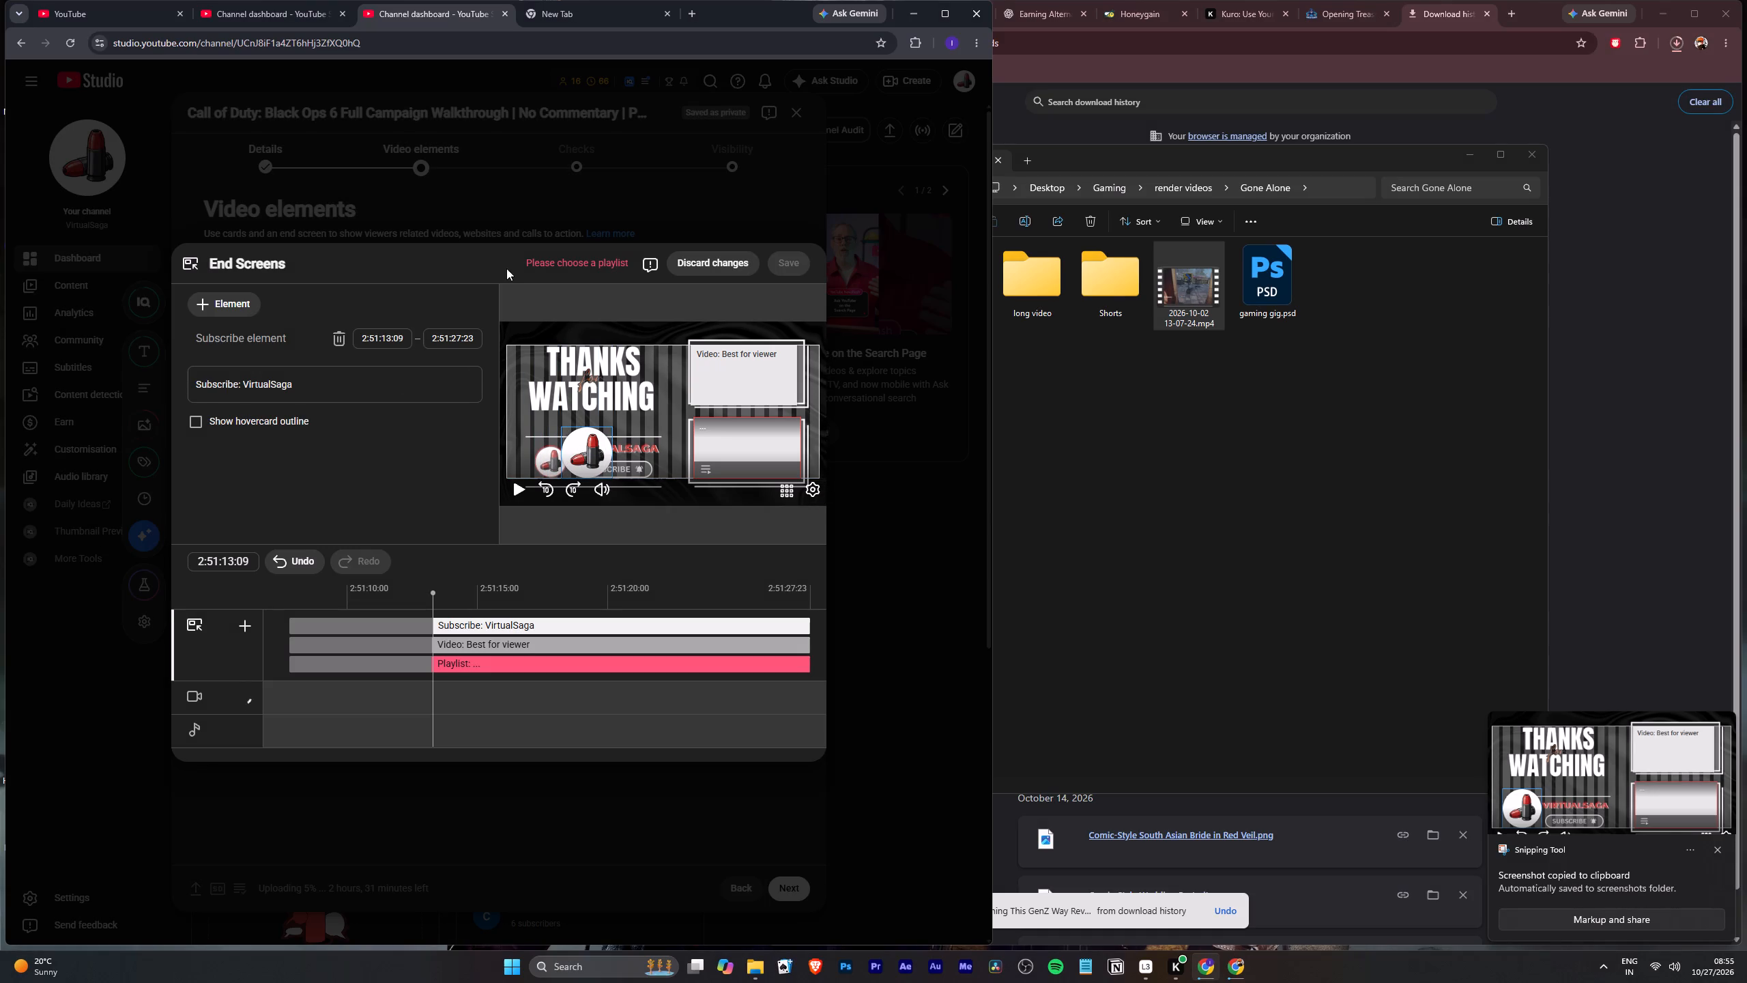
drag(494, 283, 794, 526)
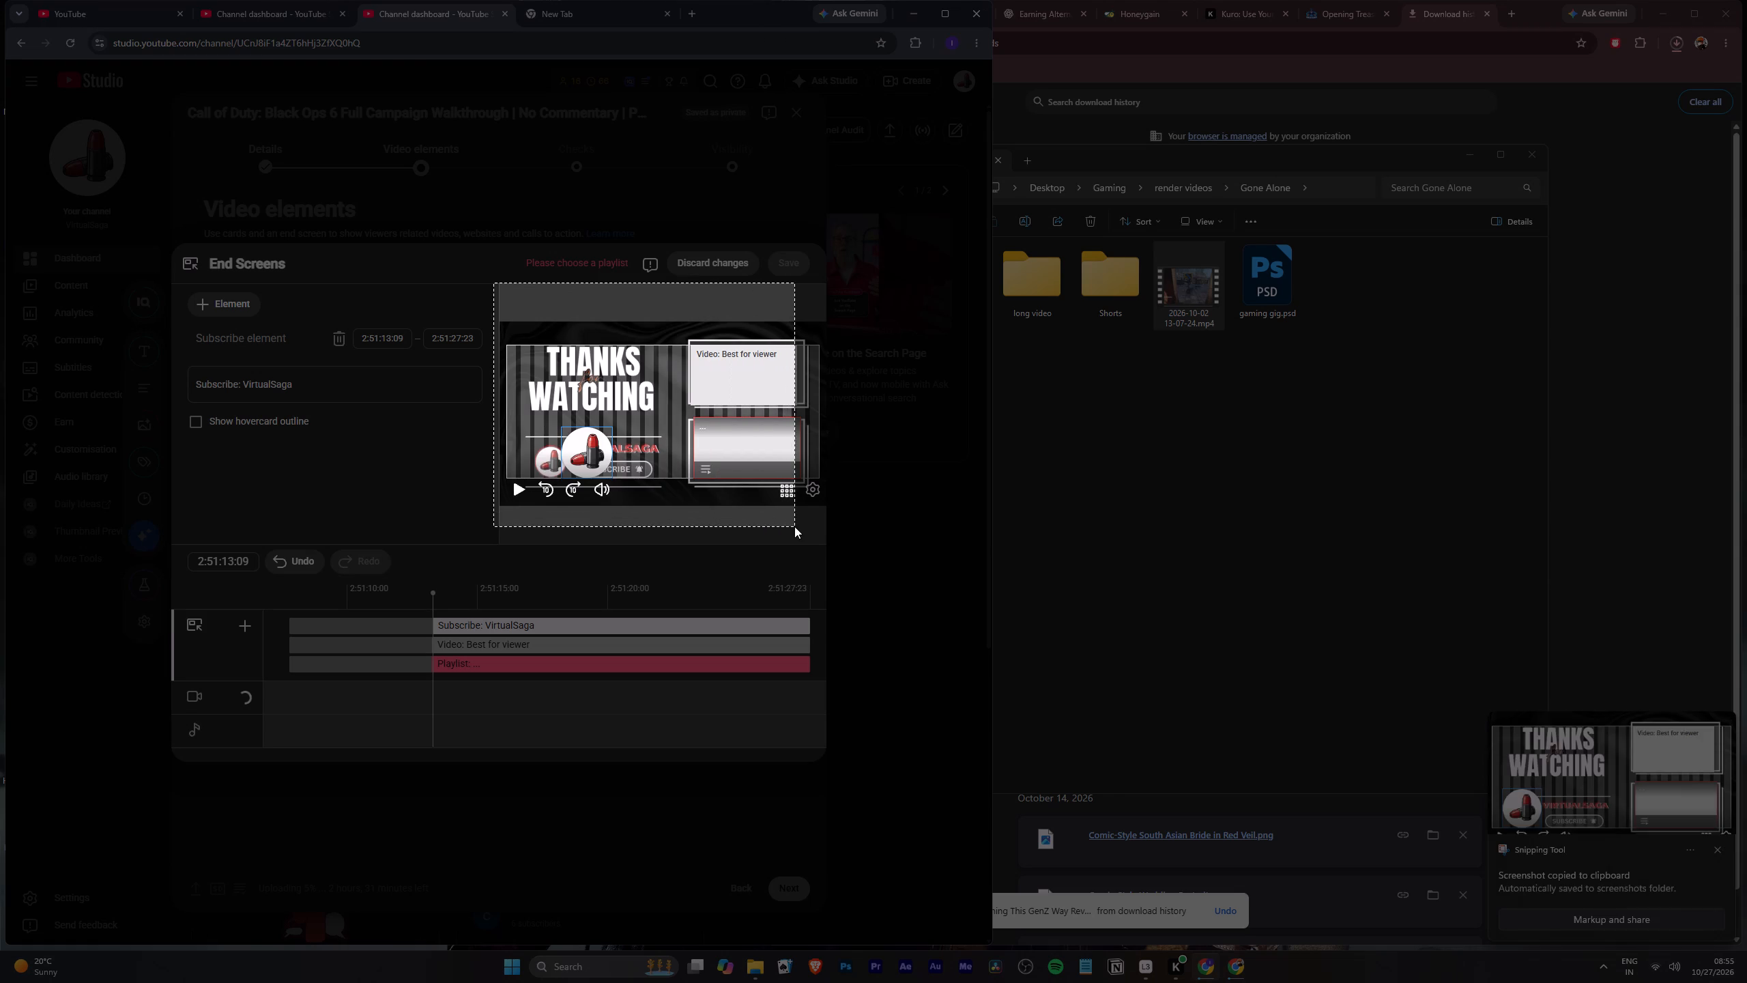
drag(794, 526, 823, 535)
Delete the subscribe and playlist elements from the end screen.
click(588, 472)
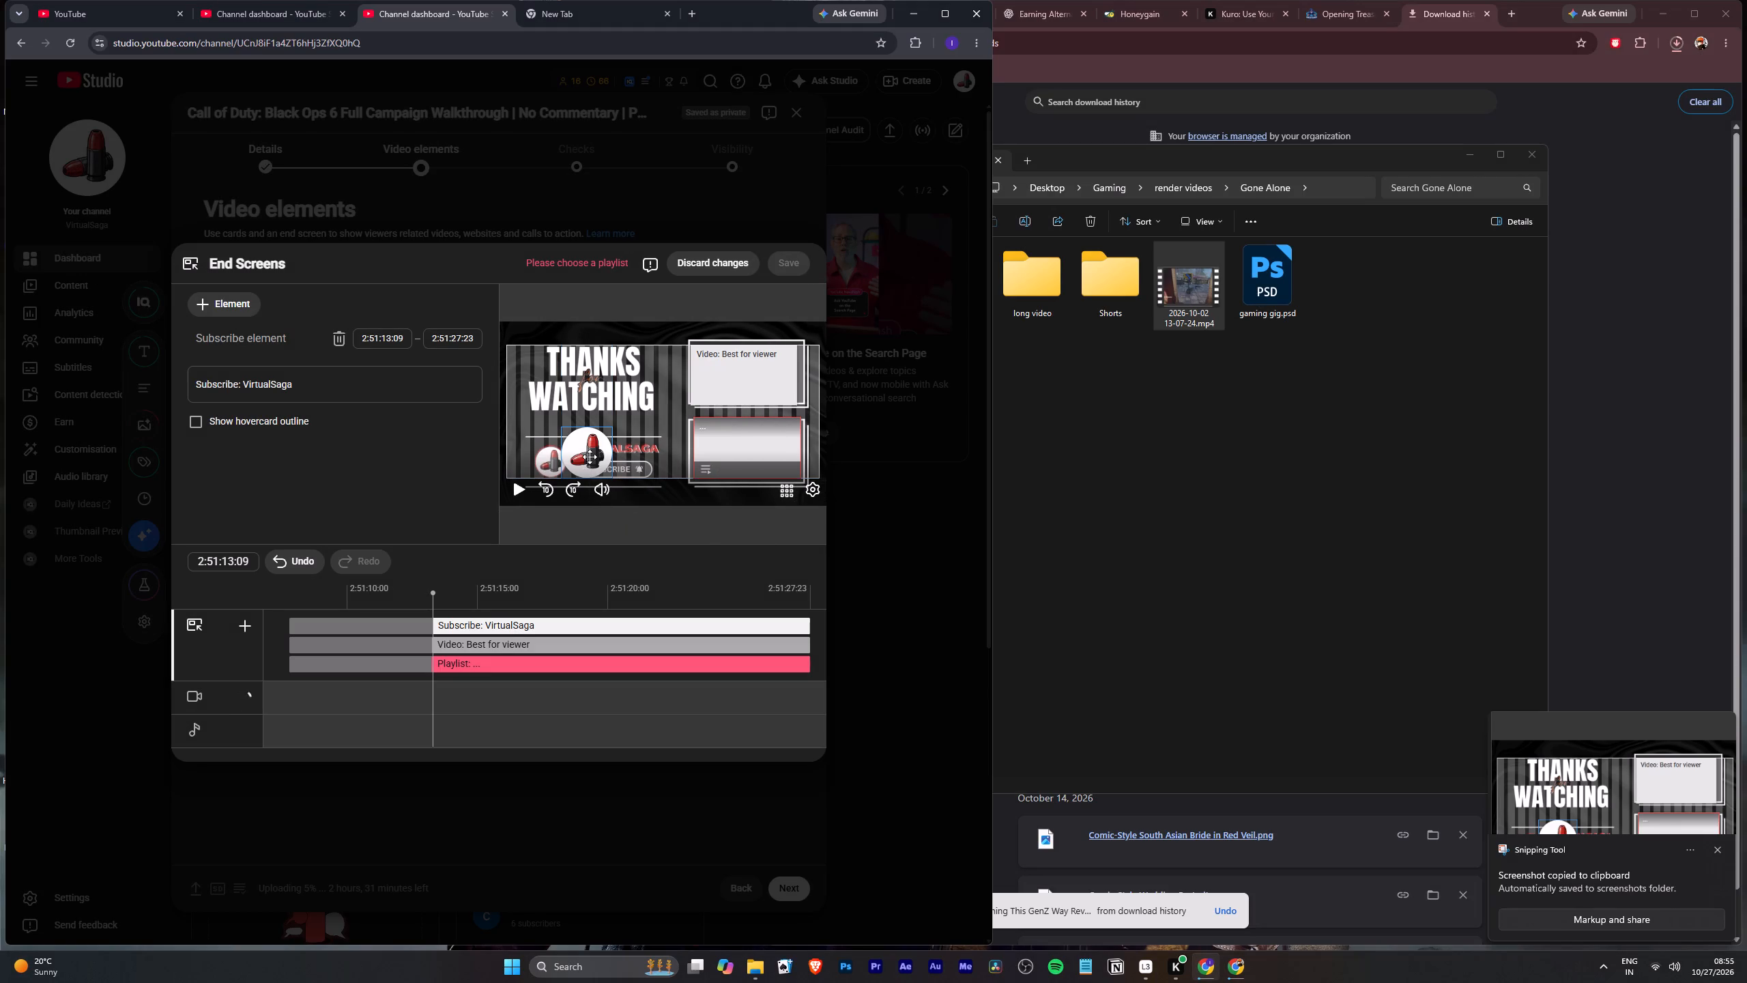
key(BackSpace)
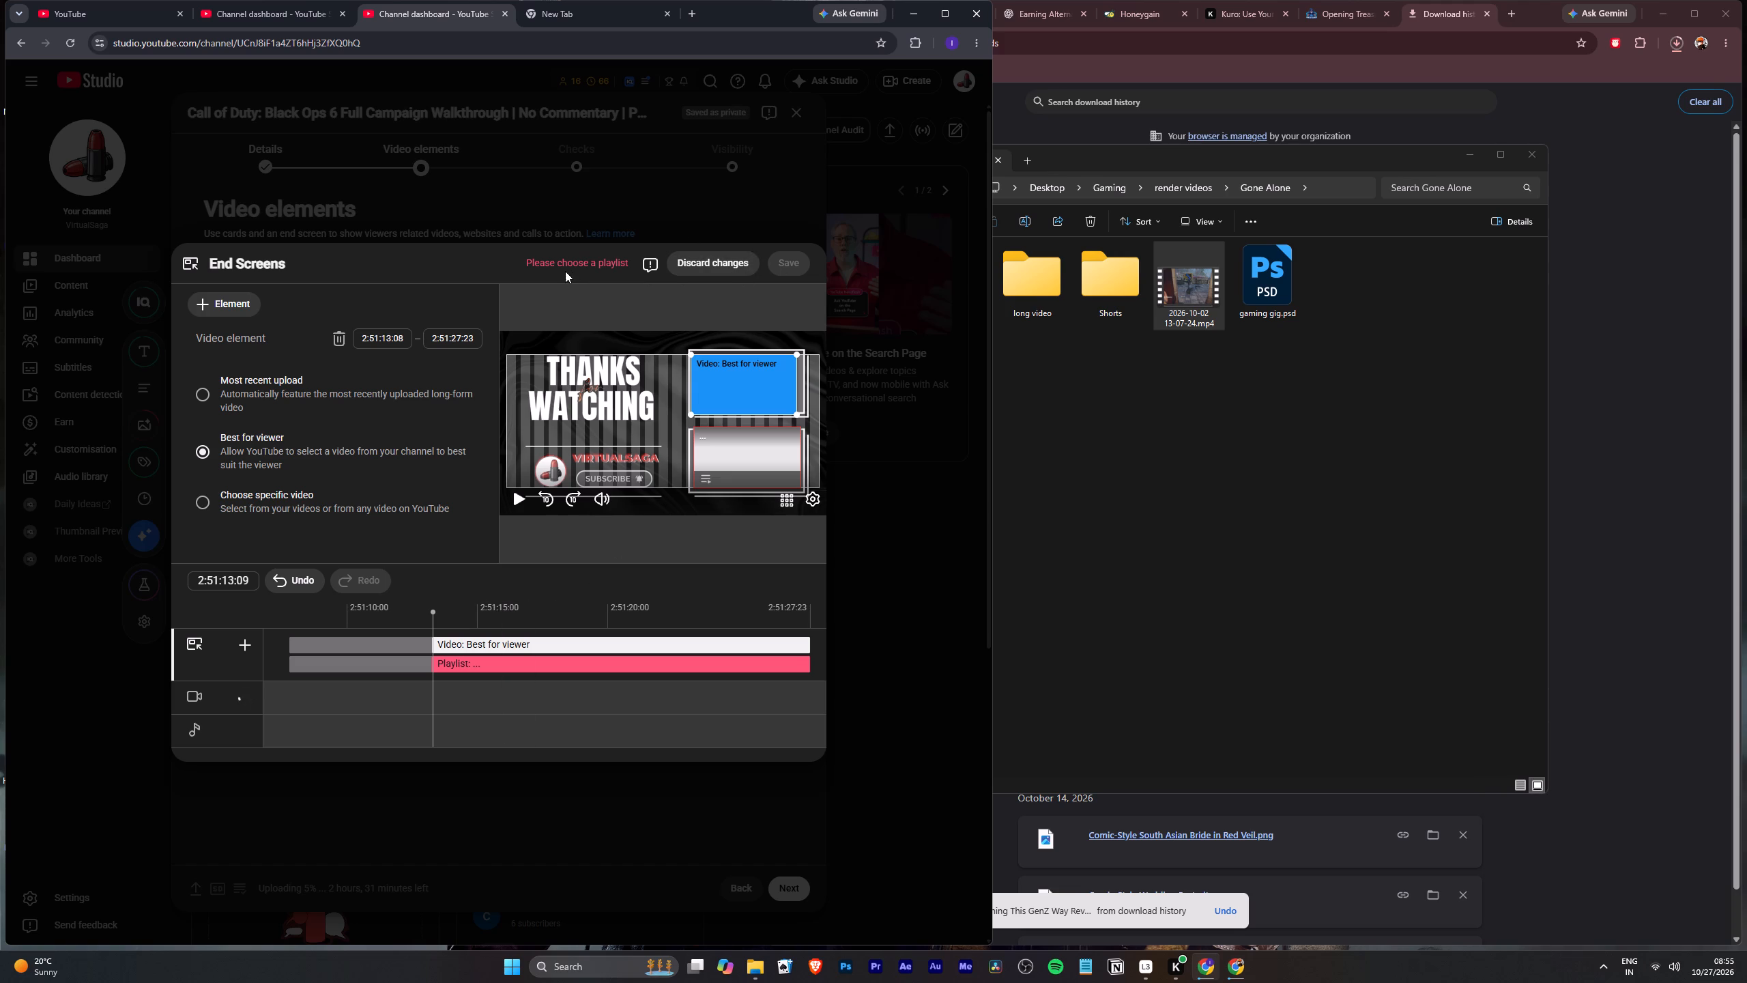
click(736, 448)
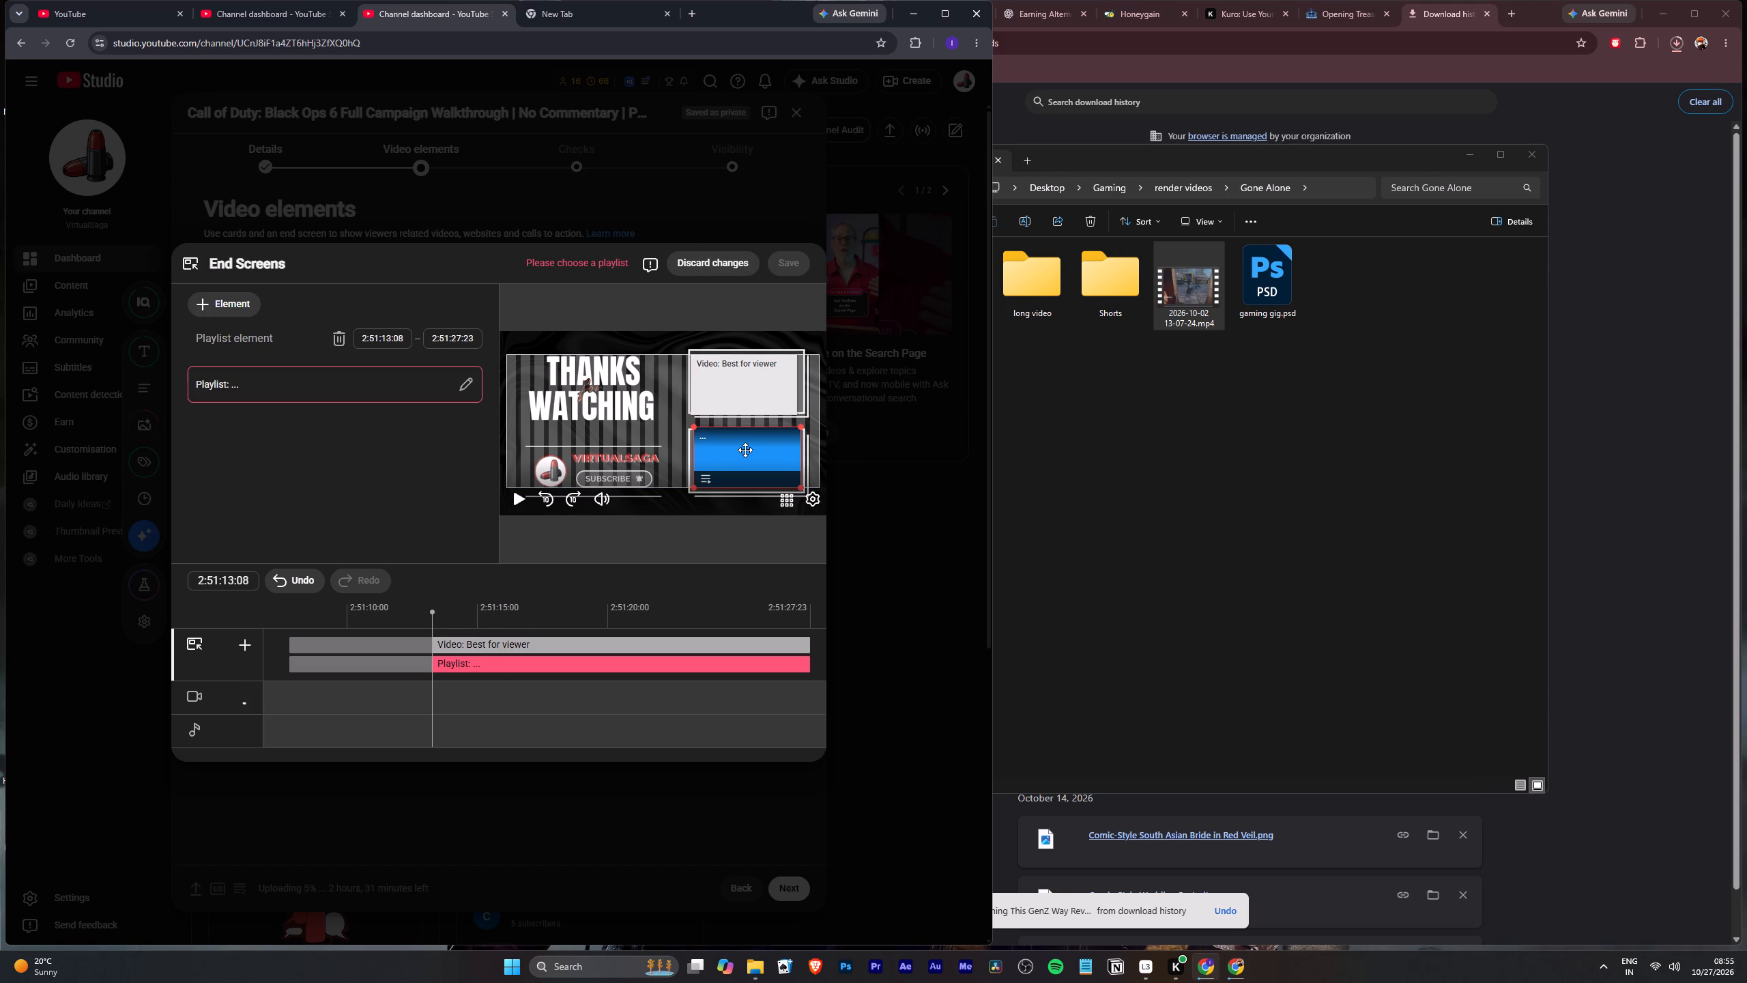
key(BackSpace)
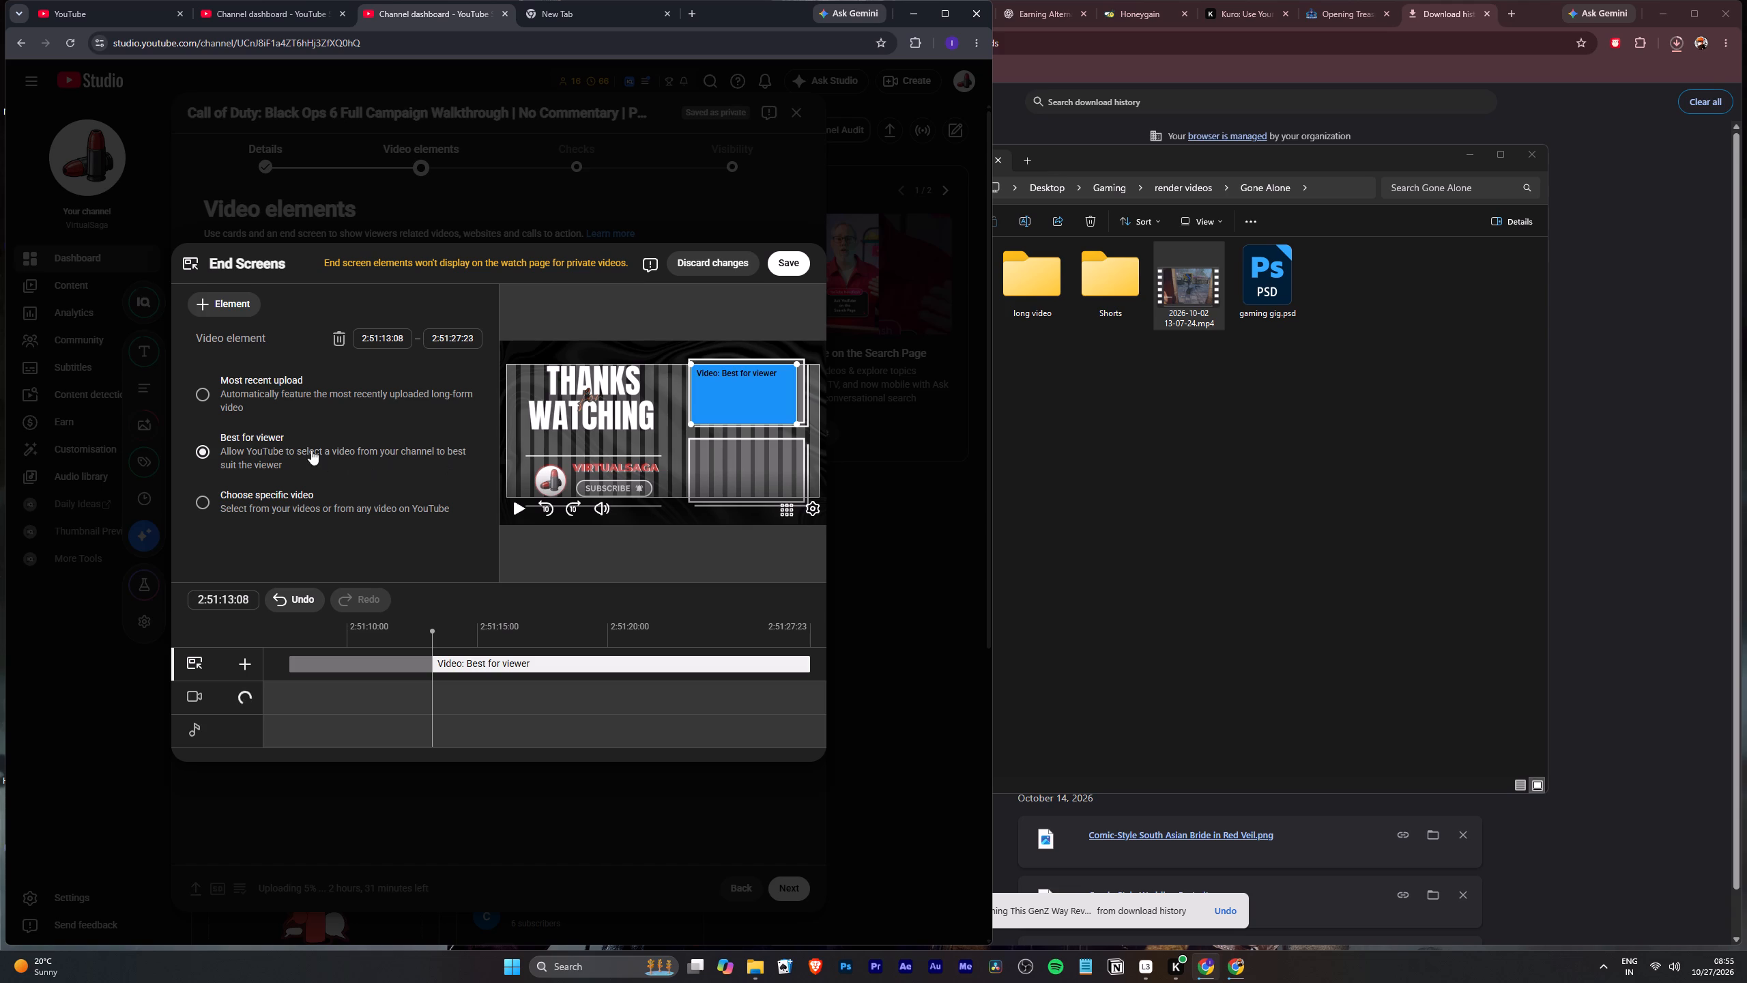
Add a second video element, Most recent upload, to the end screen.
click(760, 479)
click(702, 500)
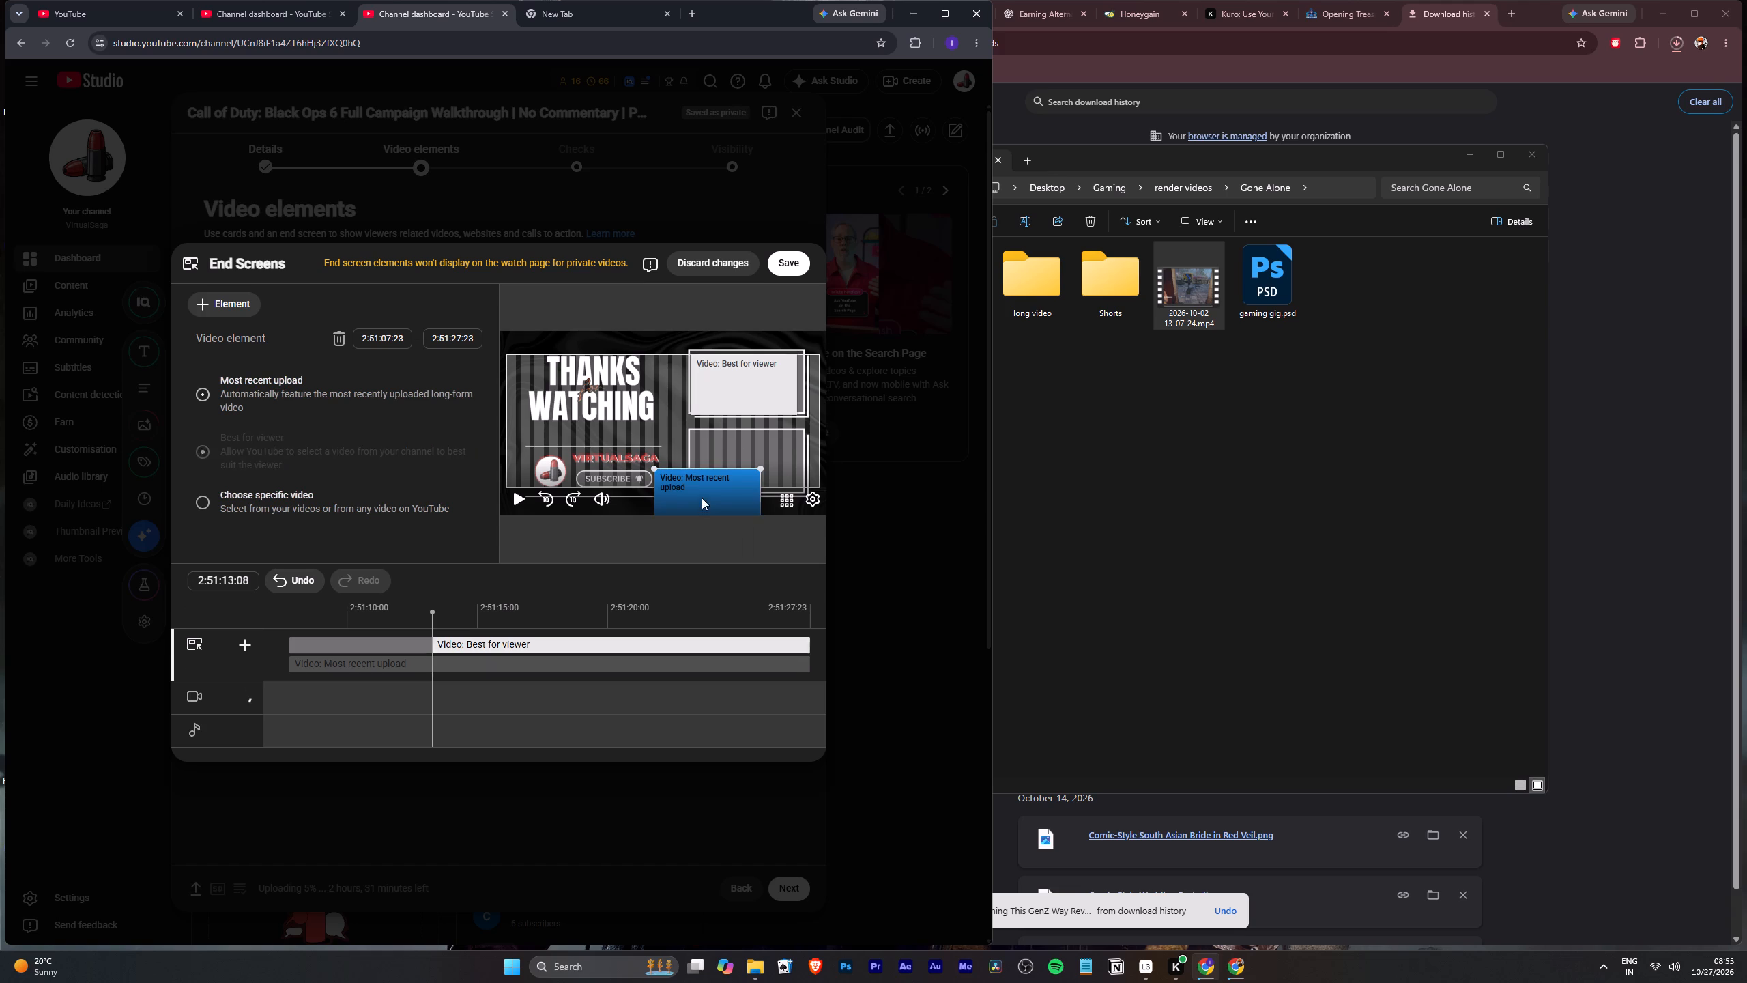
Move the Most recent upload video element into the outro's lower video frame, beneath the Best for viewer element.
drag(707, 499, 741, 461)
drag(723, 487, 747, 448)
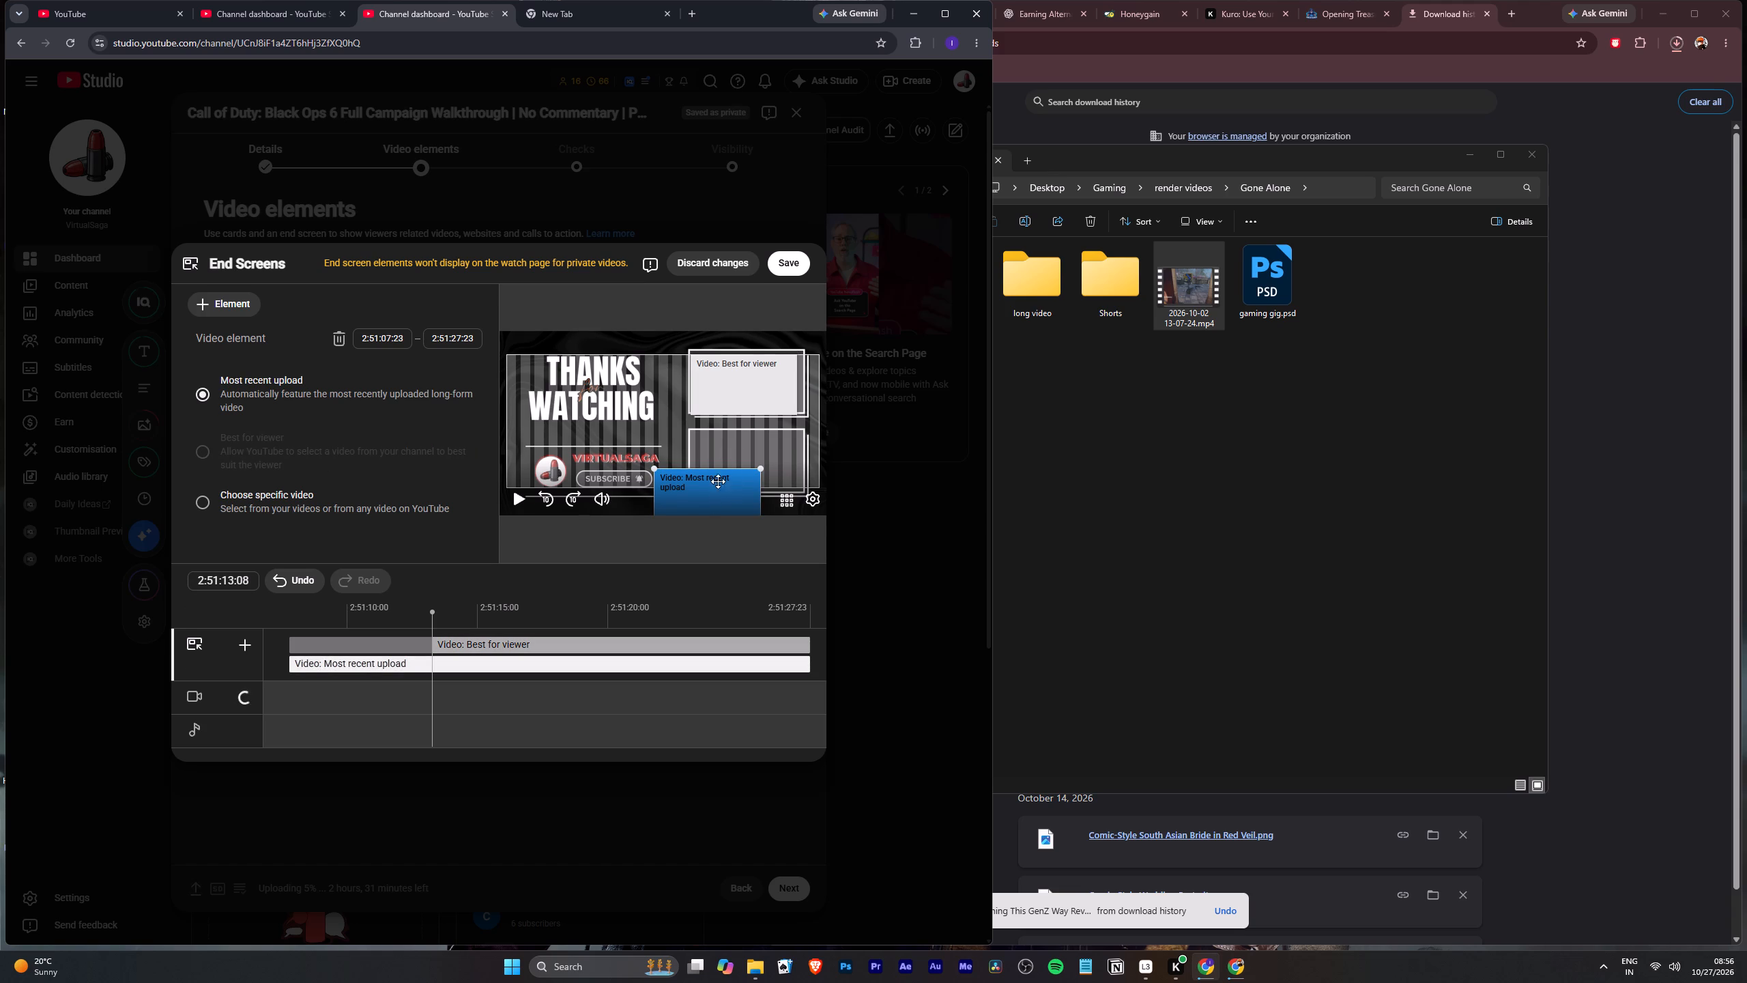
drag(711, 487, 714, 469)
drag(658, 468, 663, 448)
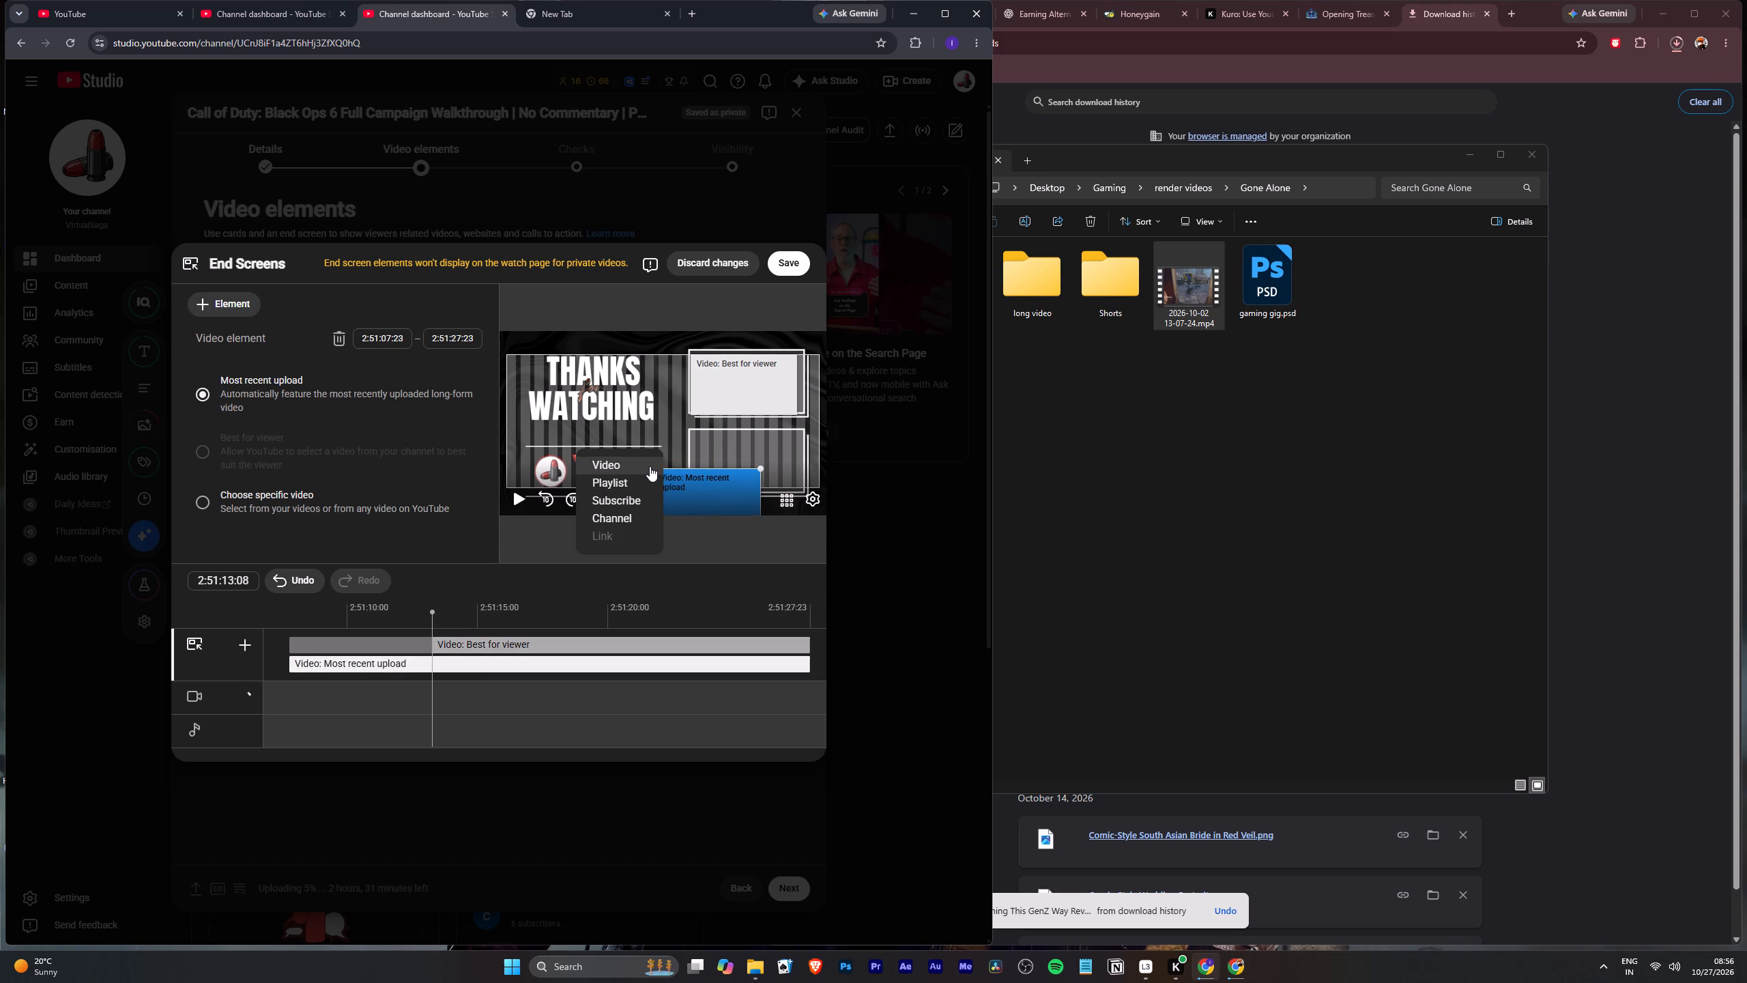
click(711, 472)
click(700, 443)
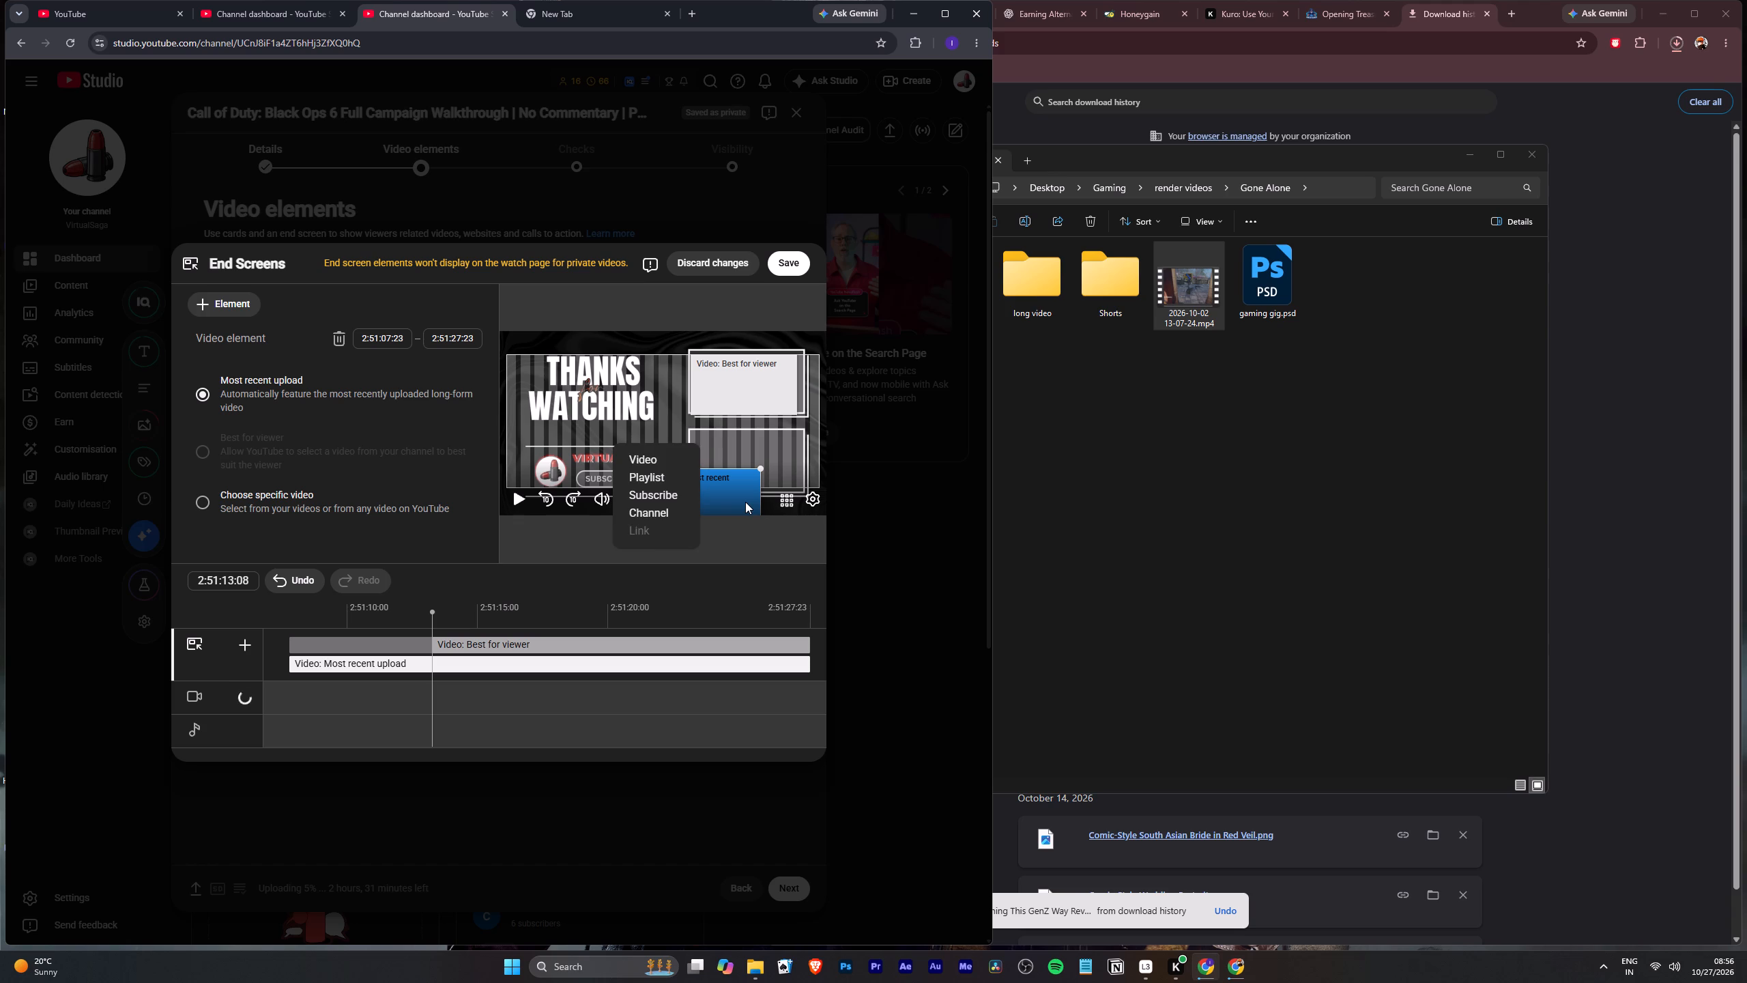
click(745, 502)
drag(697, 498, 682, 439)
drag(658, 472, 617, 360)
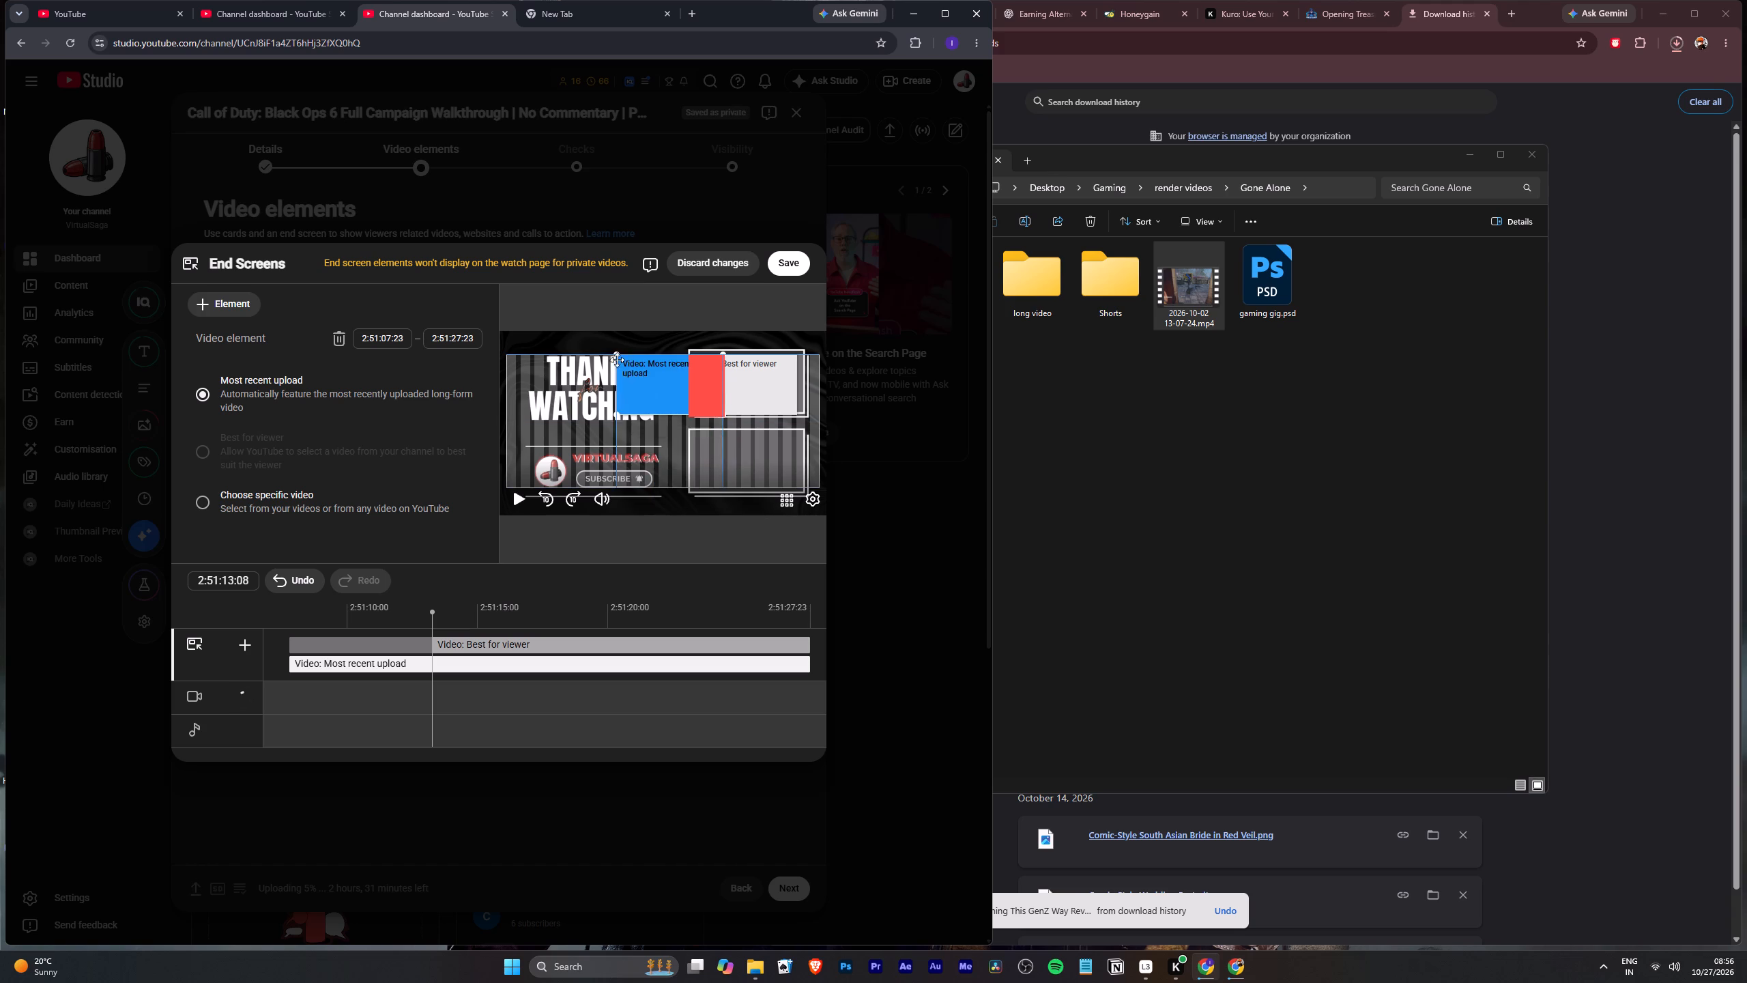
drag(617, 360, 693, 489)
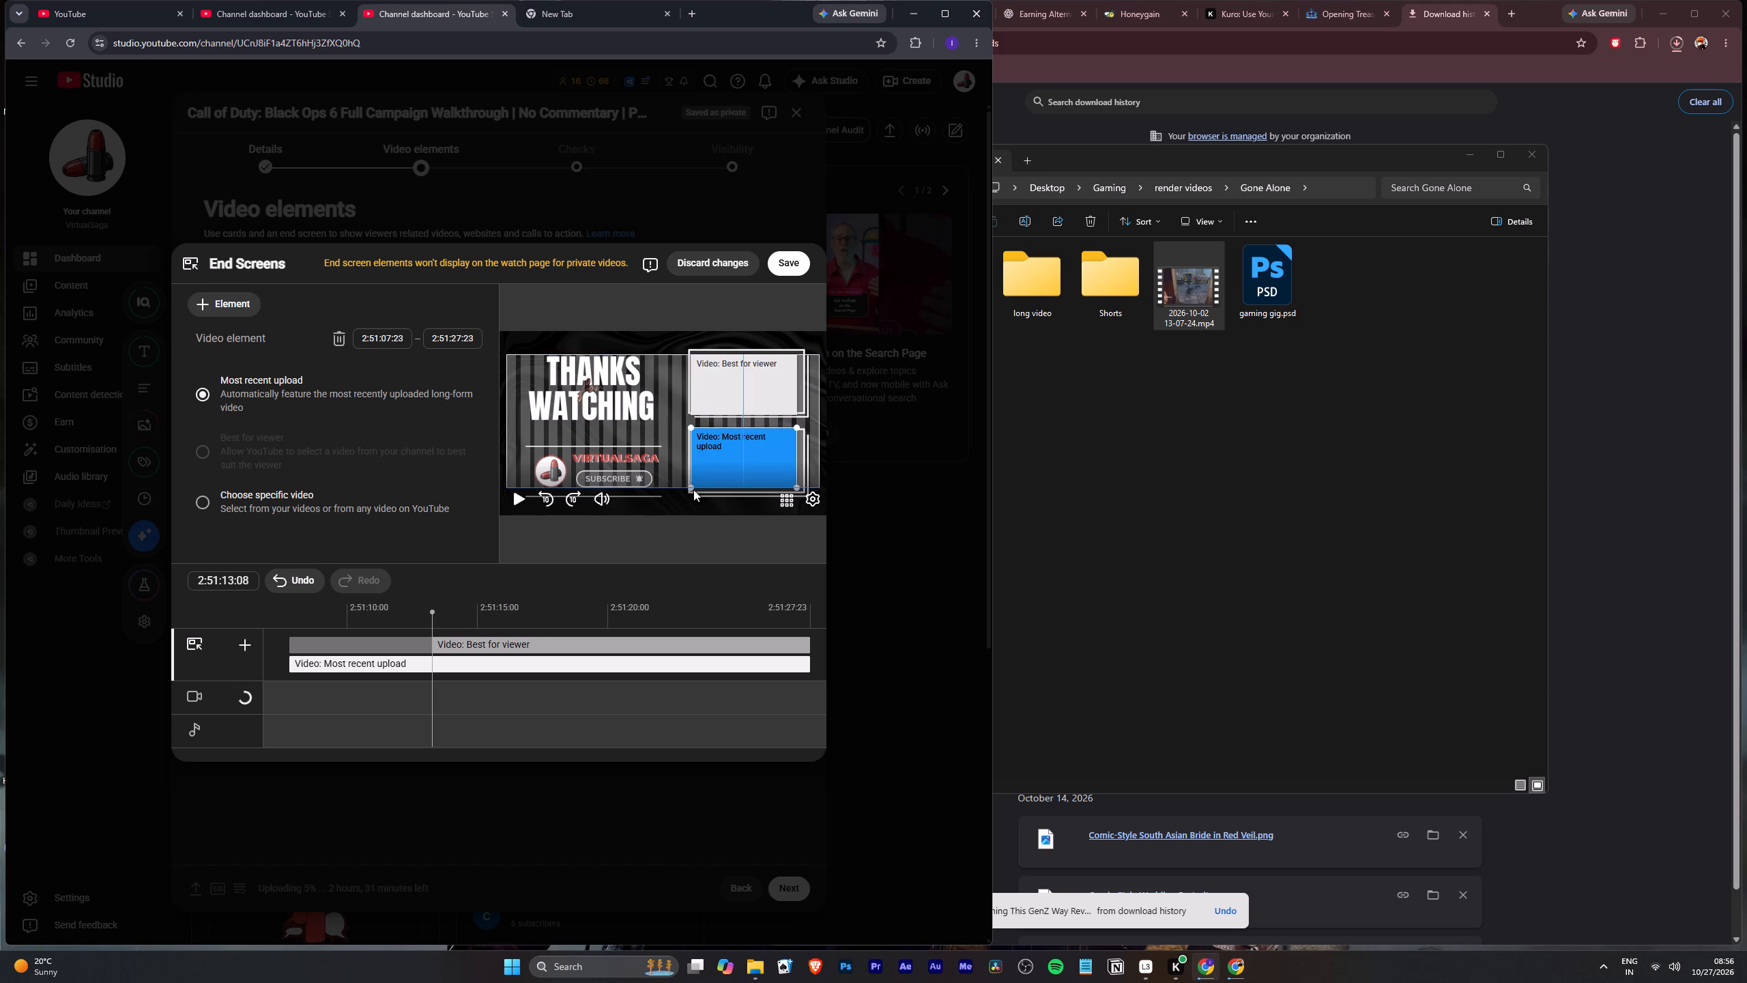
drag(693, 489, 697, 491)
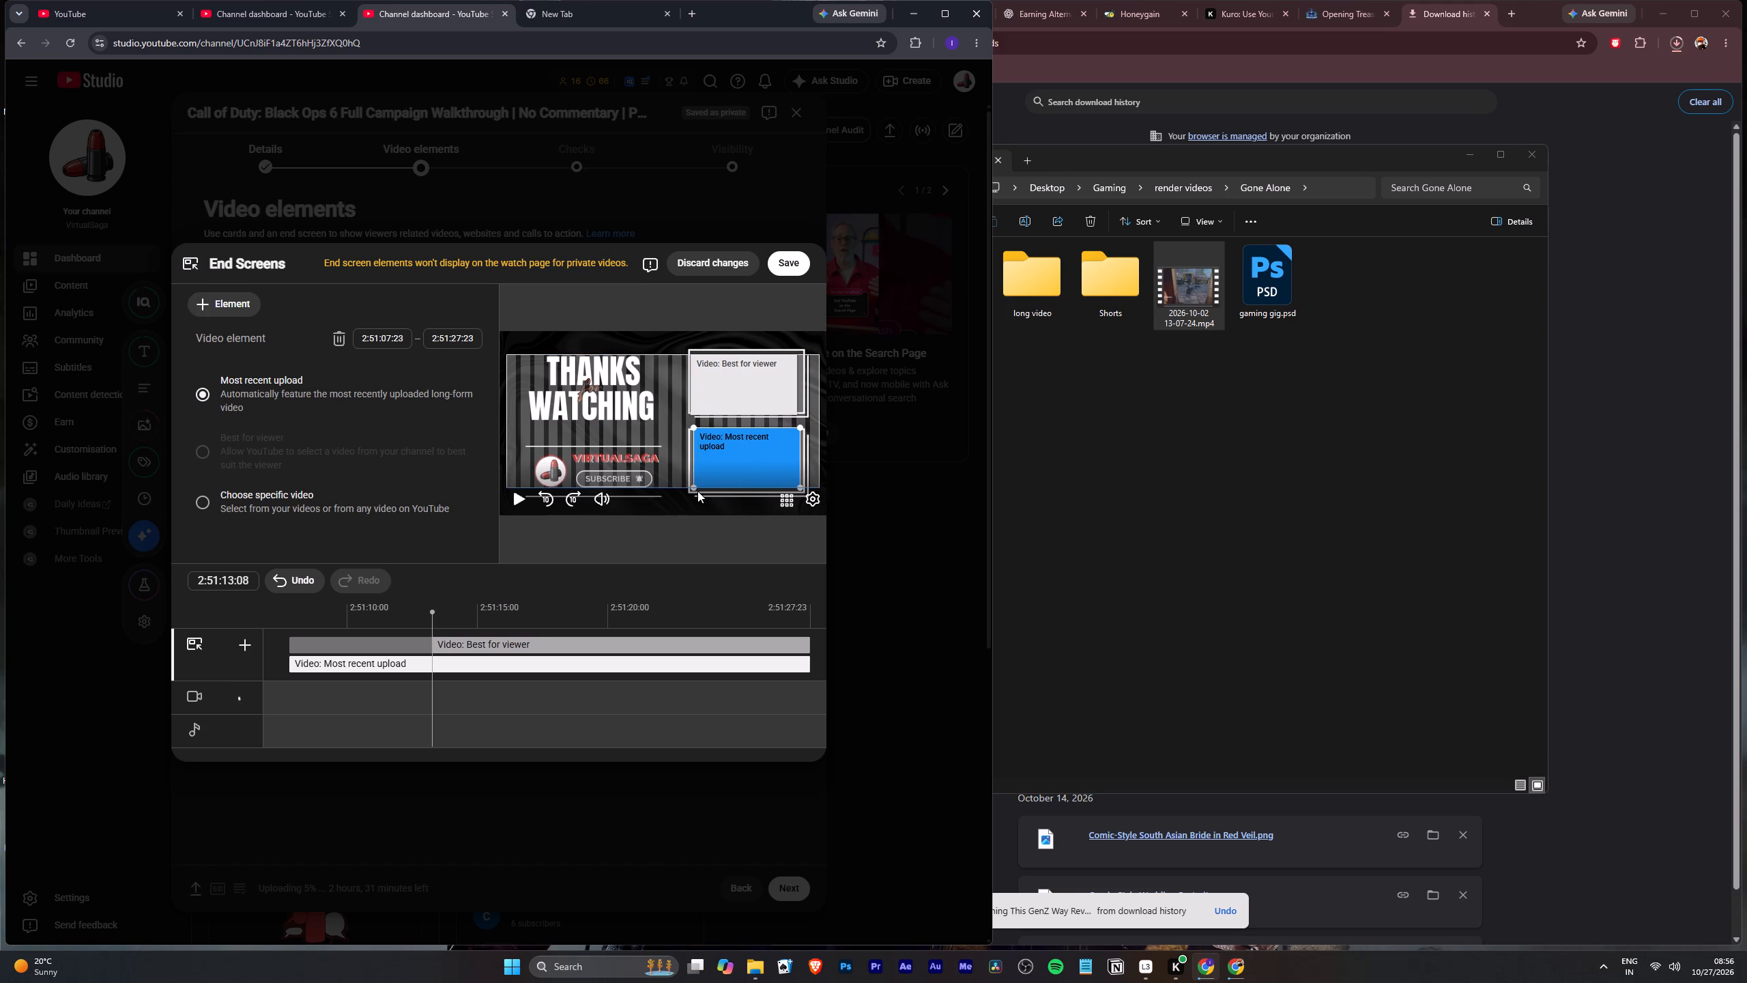
drag(697, 491, 696, 491)
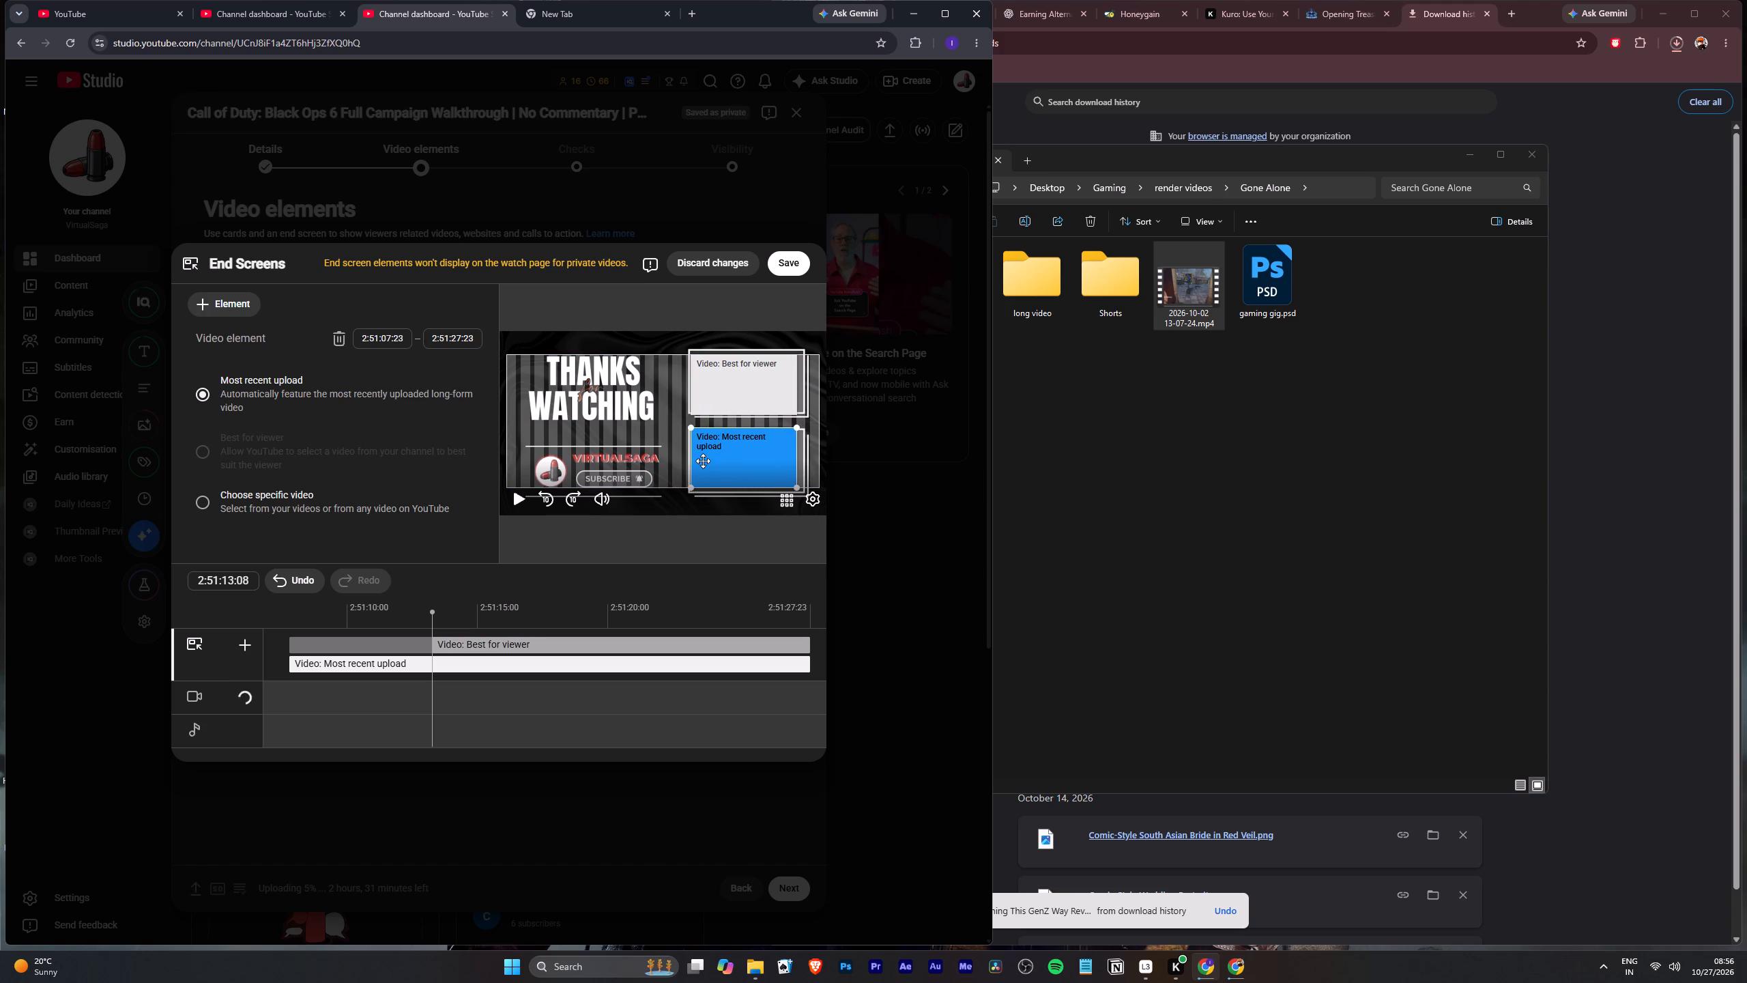
Set the lower video element to the specific video Trepang2: Tactical Shooter Gameplay, Full Walkthrough Gameplay Part-1.
click(224, 495)
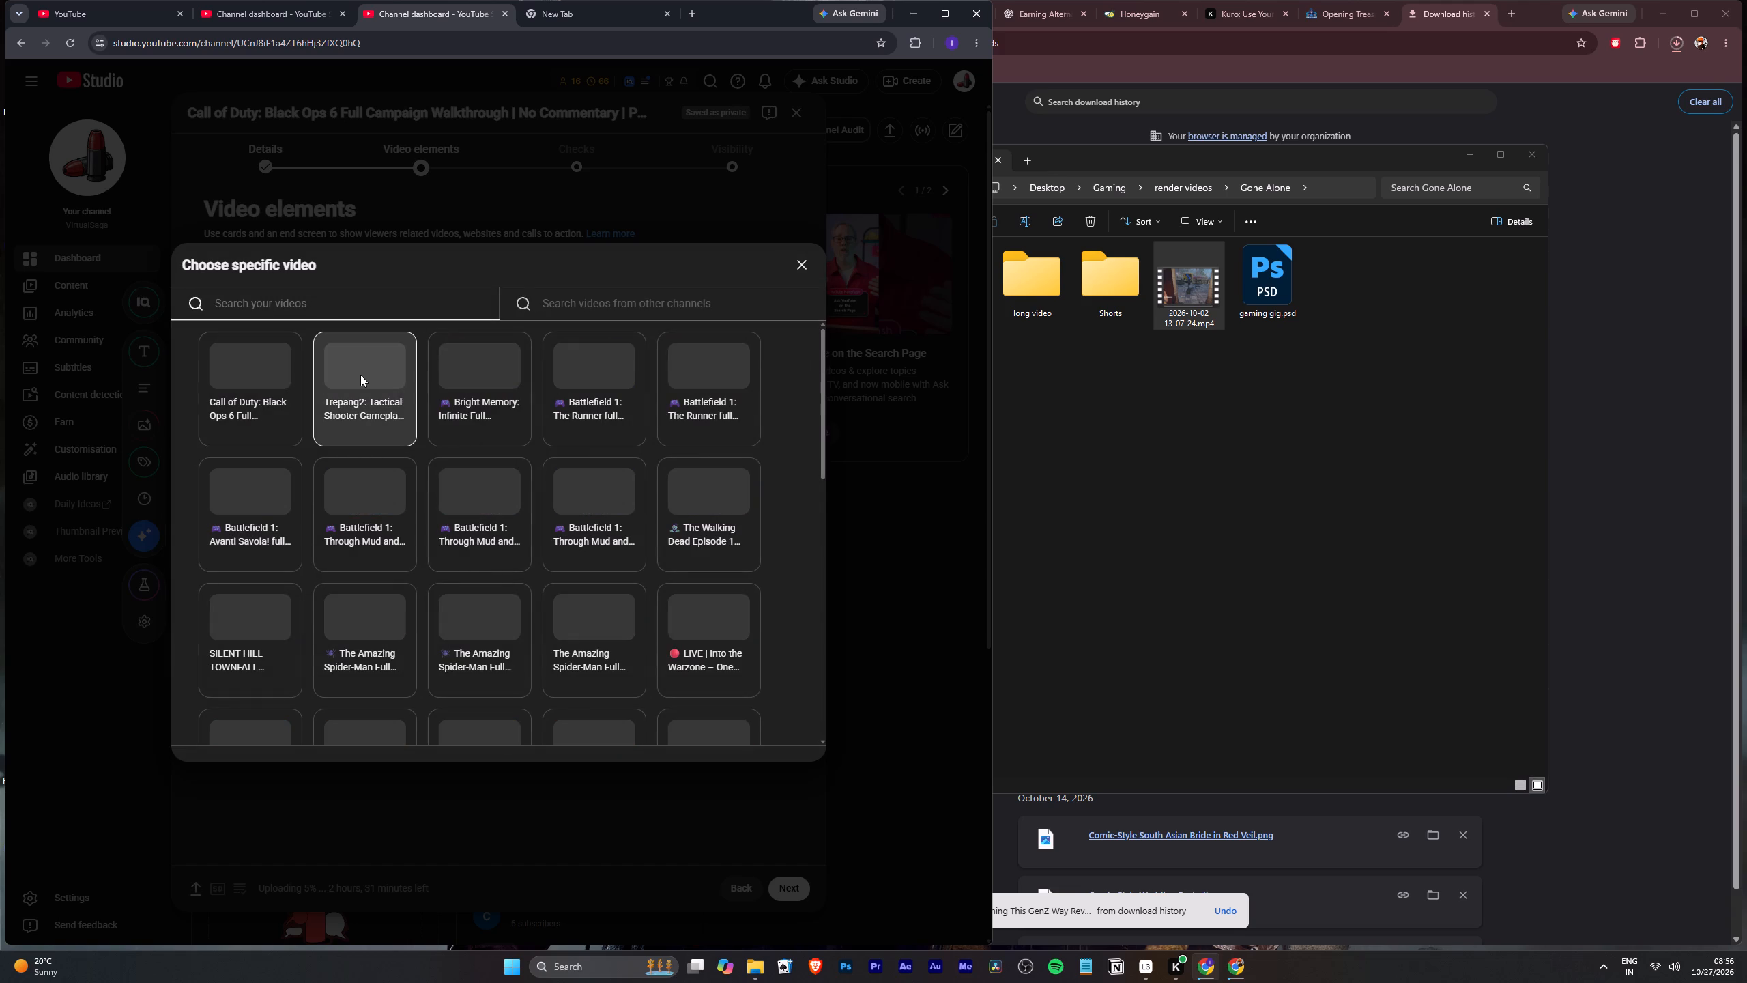
click(360, 375)
Set the upper video element to the specific video Call of Duty: Black Ops 6 Full Campaign Walkthrough Part -1 and save the end screen.
click(734, 386)
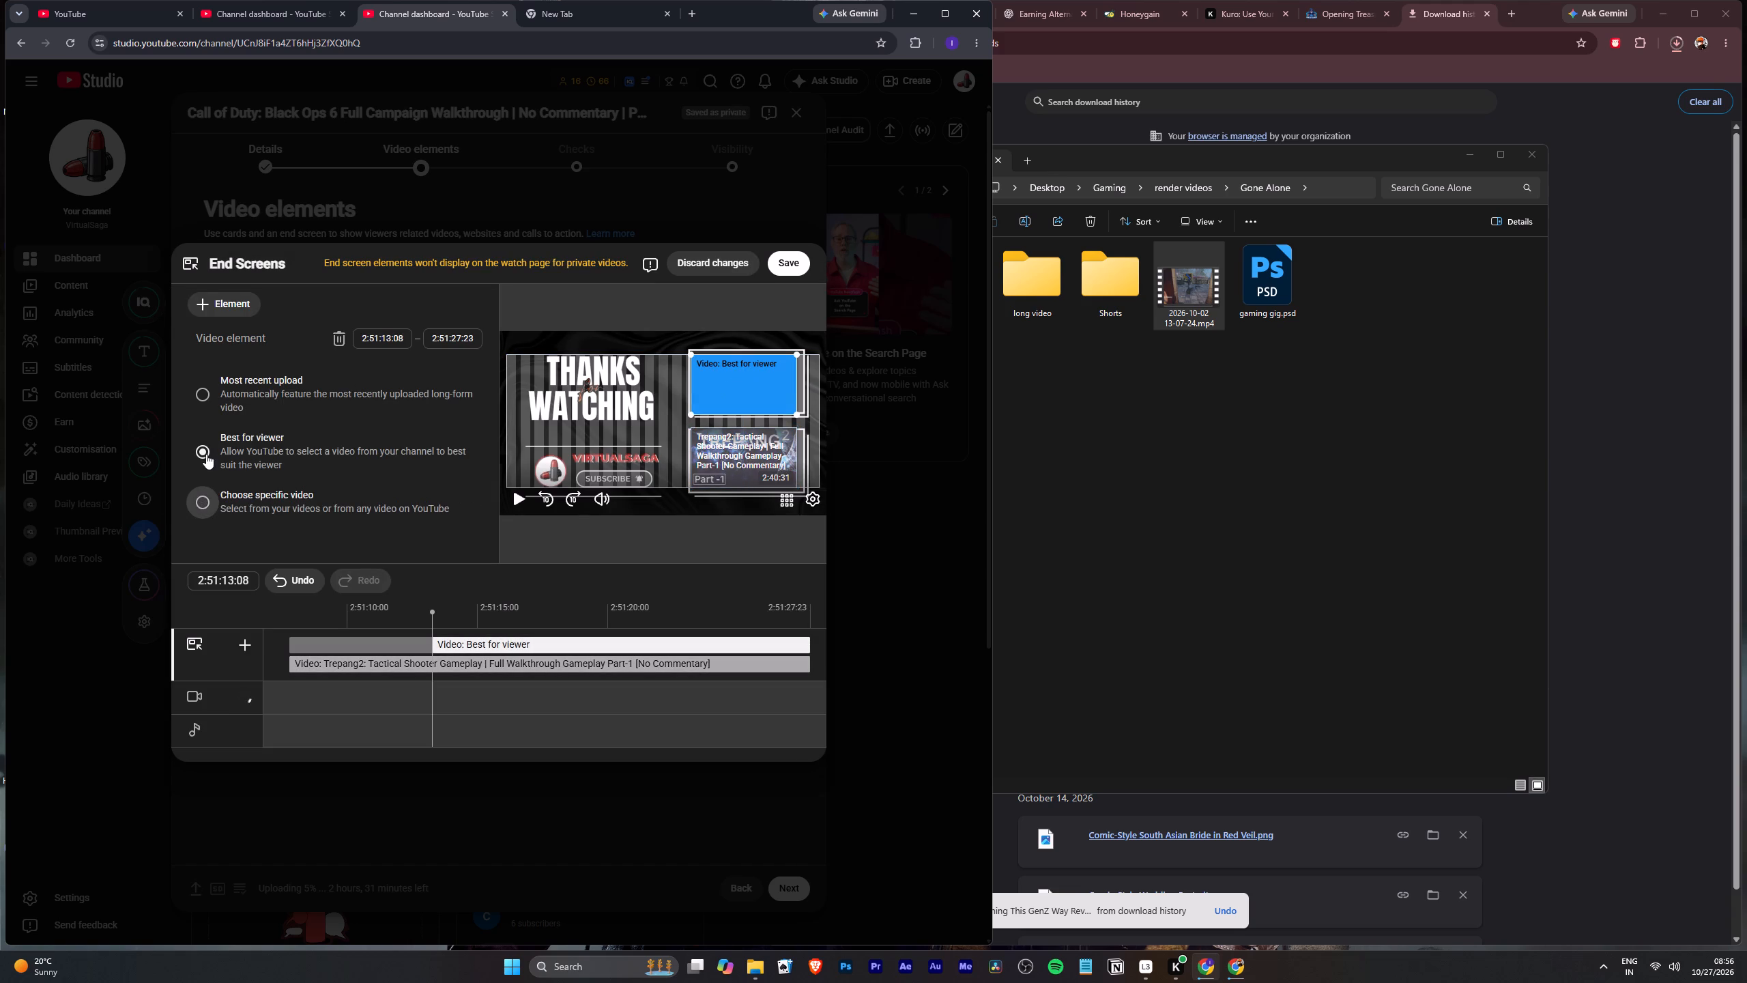
click(227, 492)
click(233, 379)
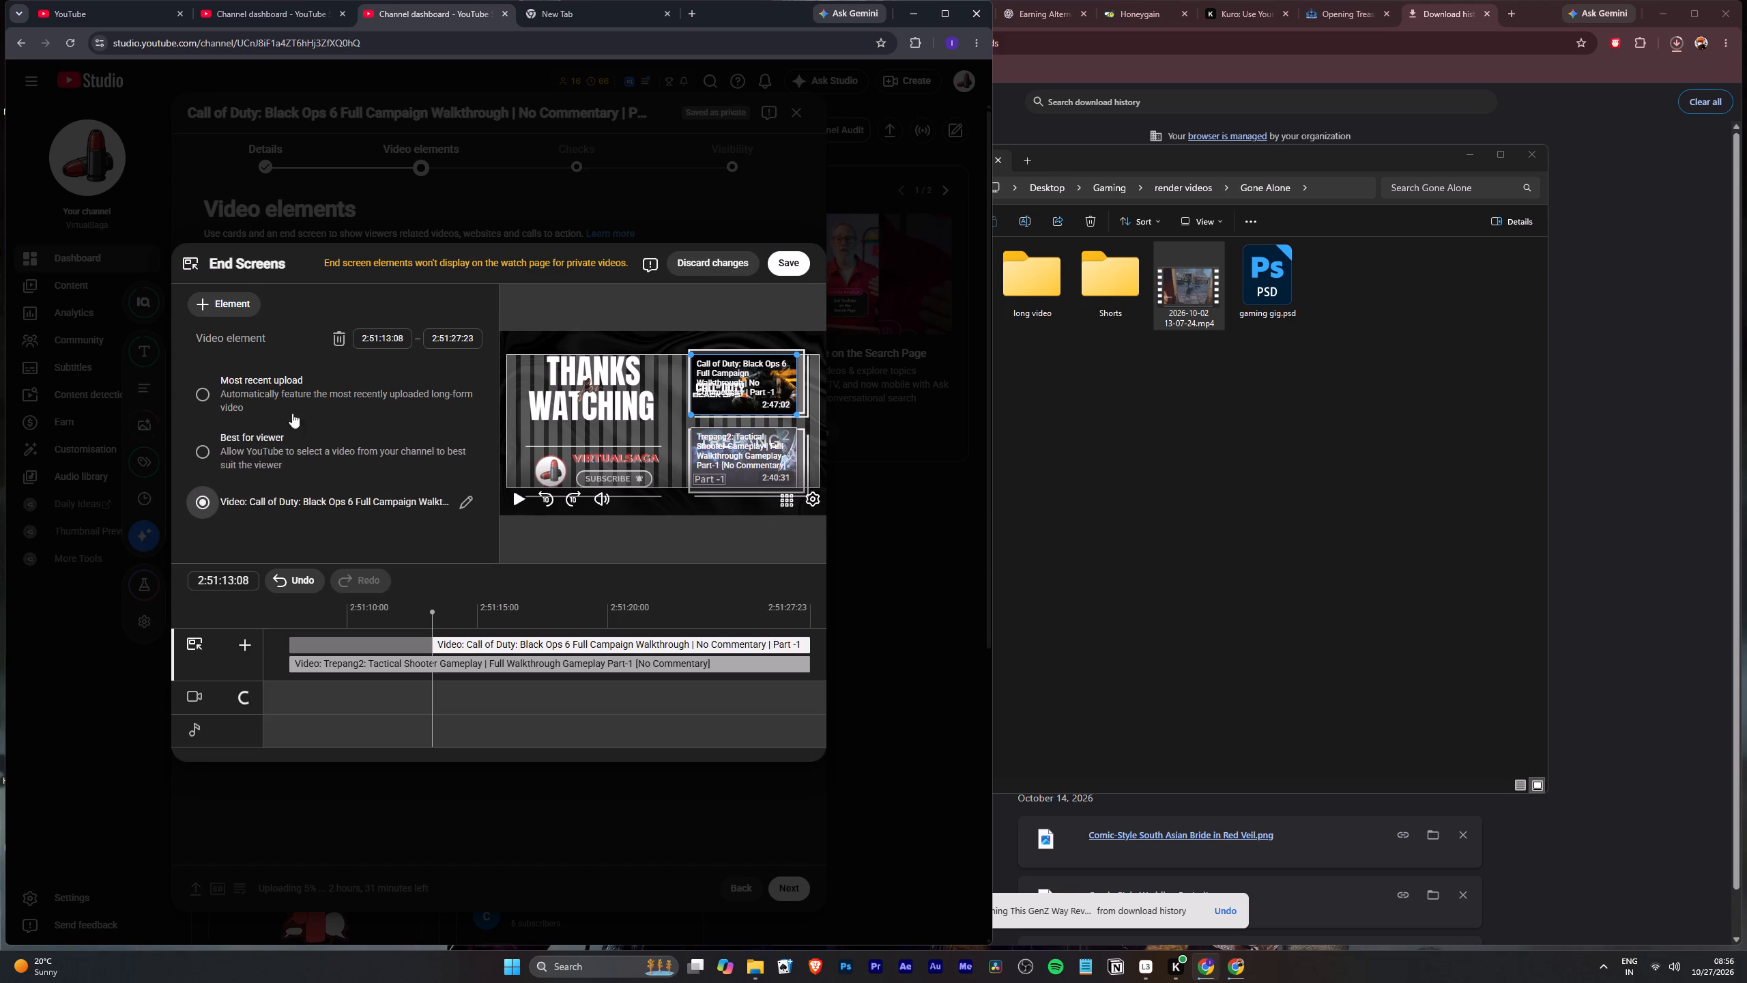
click(782, 266)
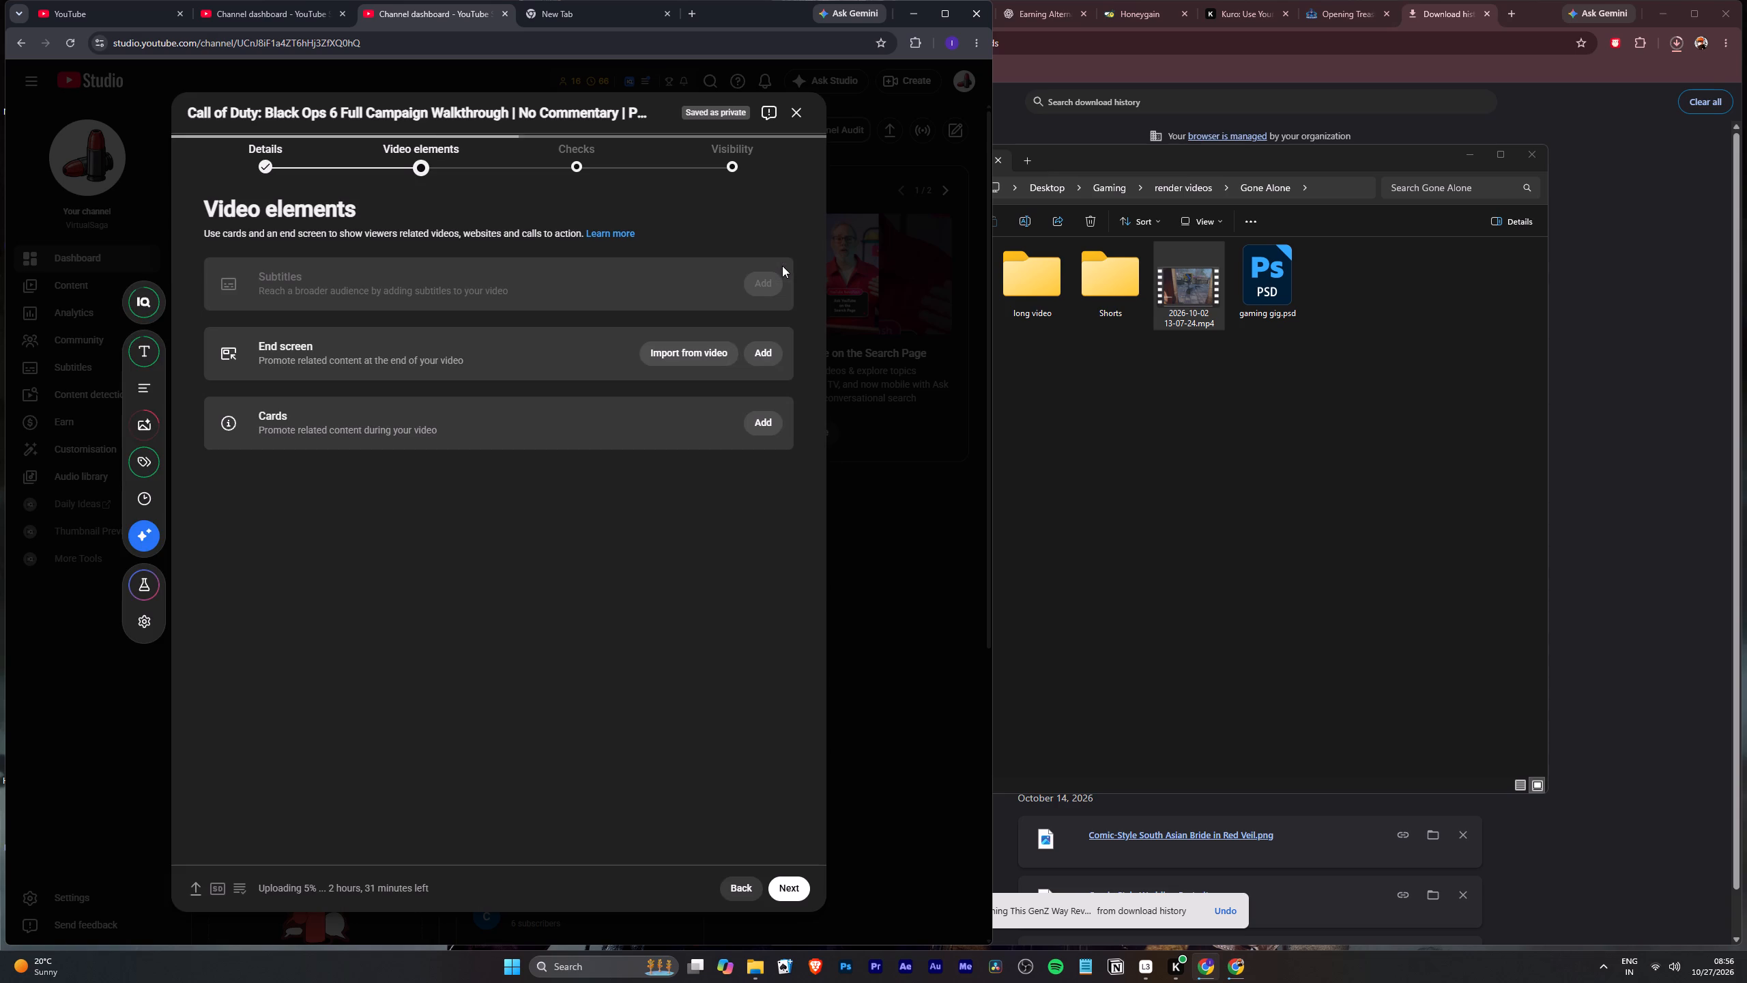
Advance the upload past Checks to the Visibility stage.
click(564, 162)
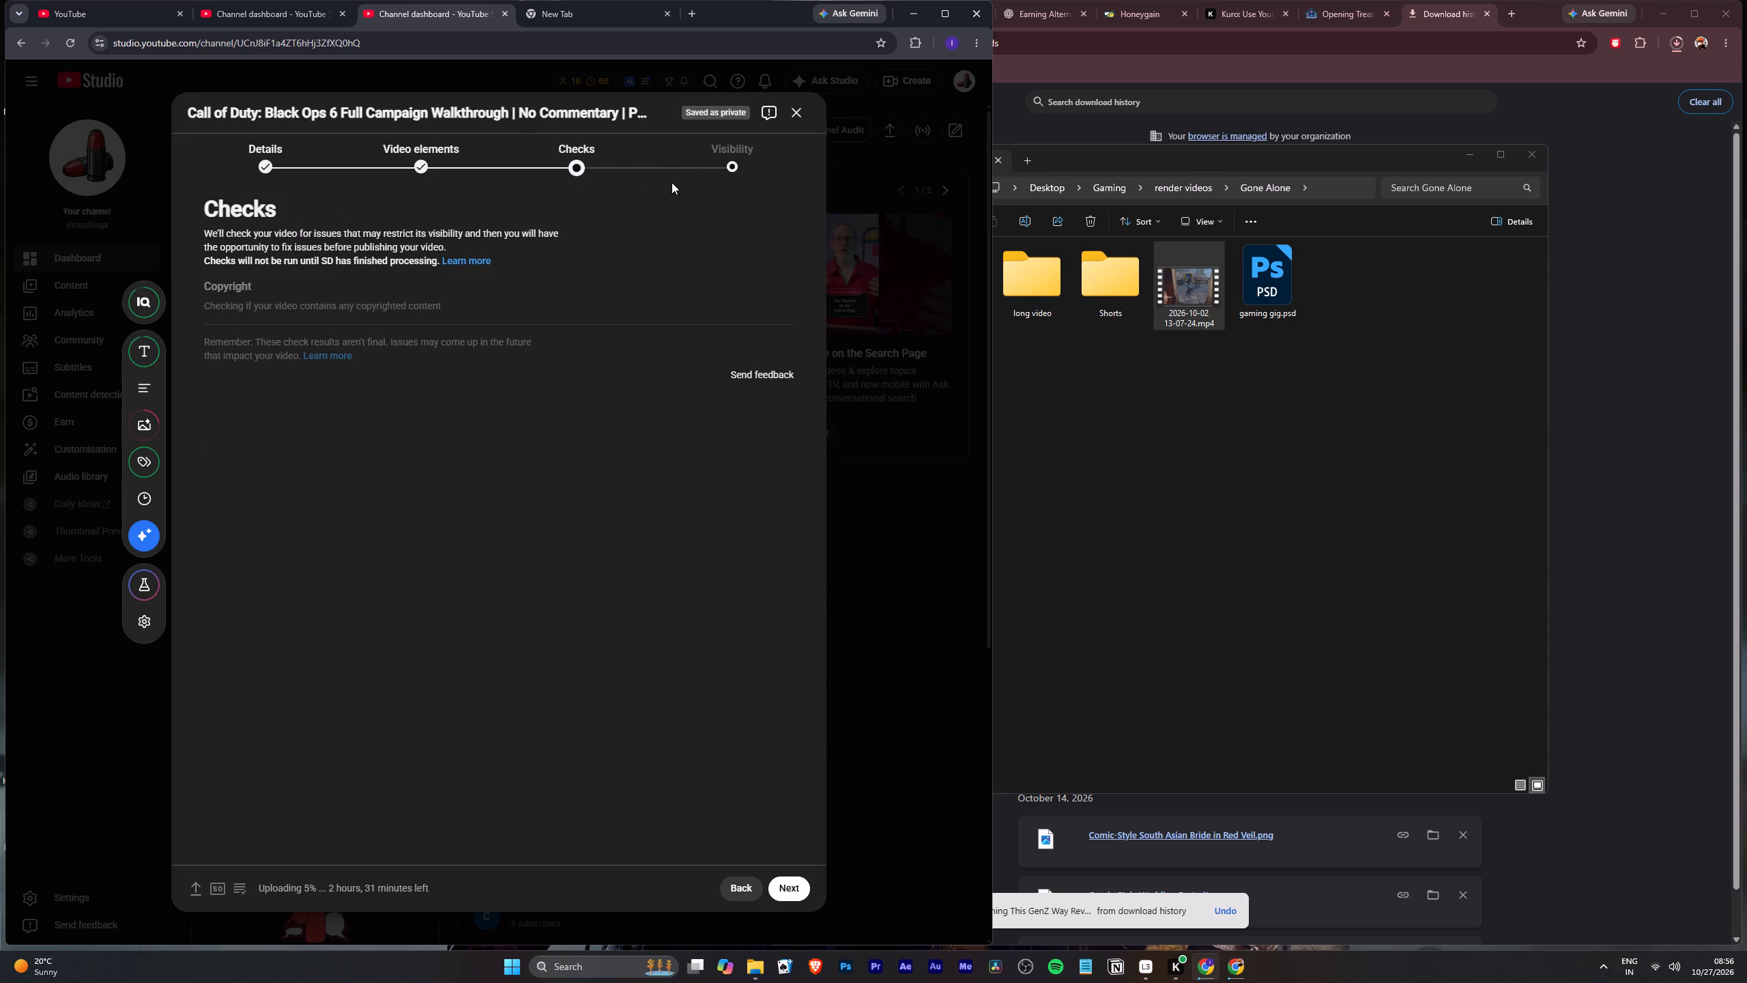
click(672, 182)
click(712, 173)
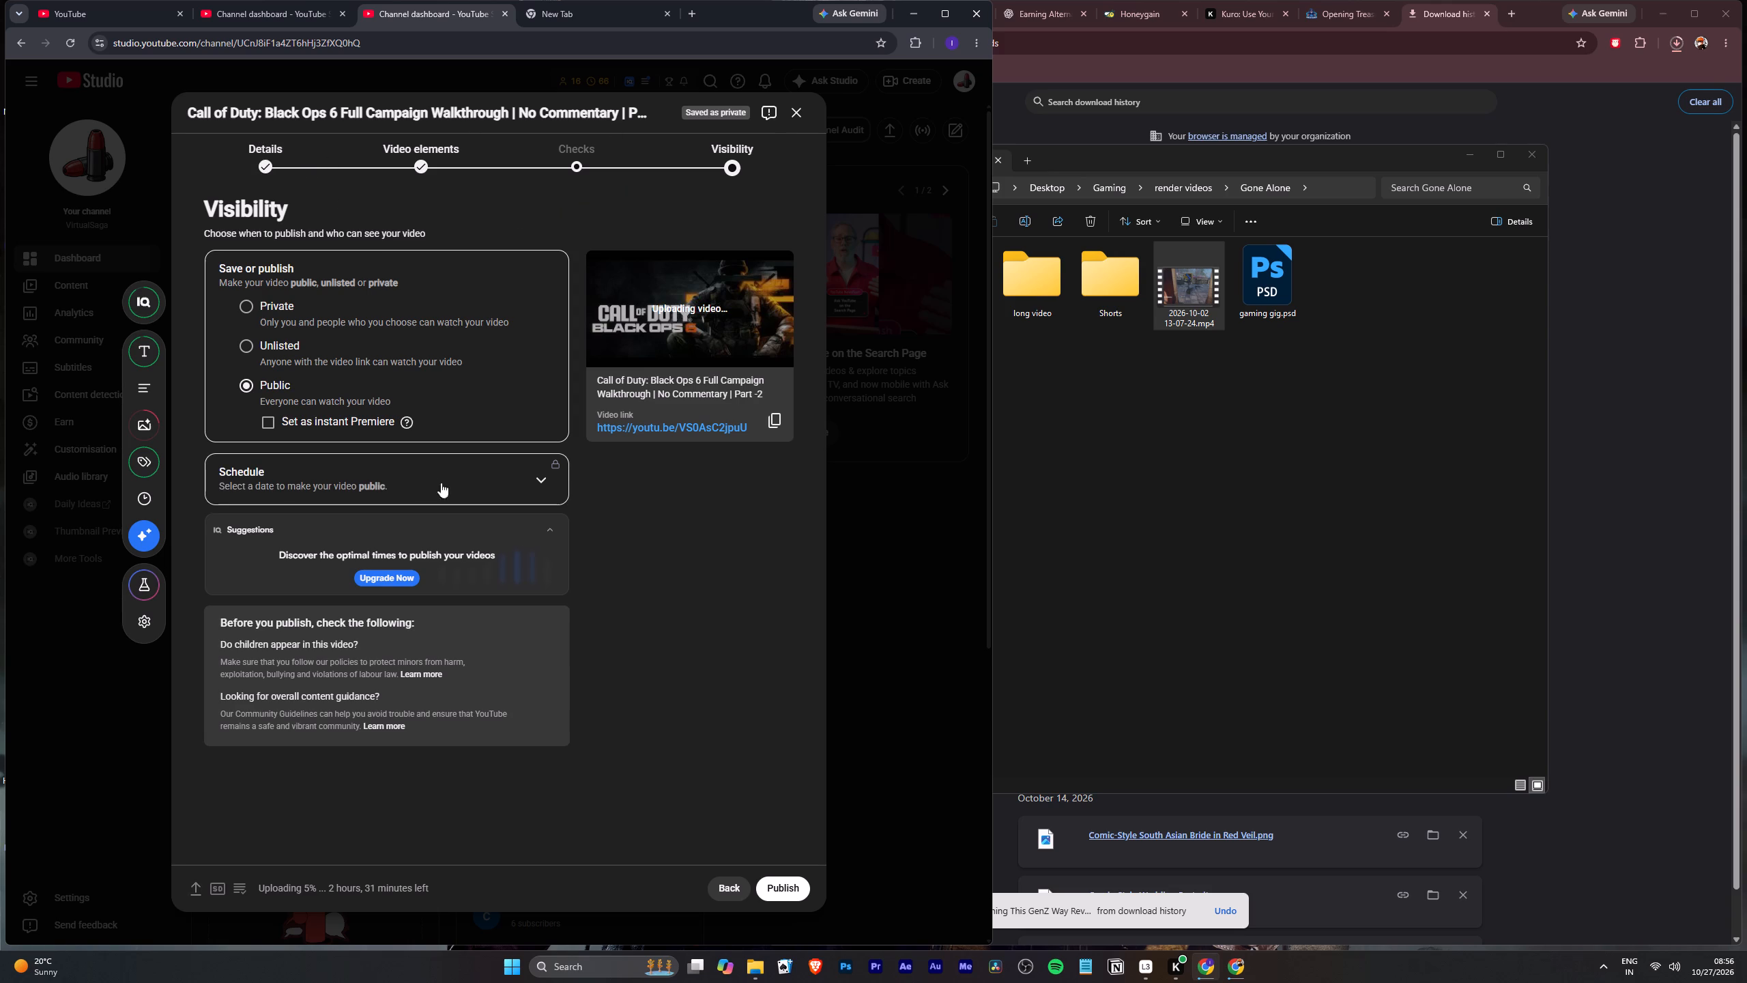
Switch to the other browser window showing the download history.
click(1447, 14)
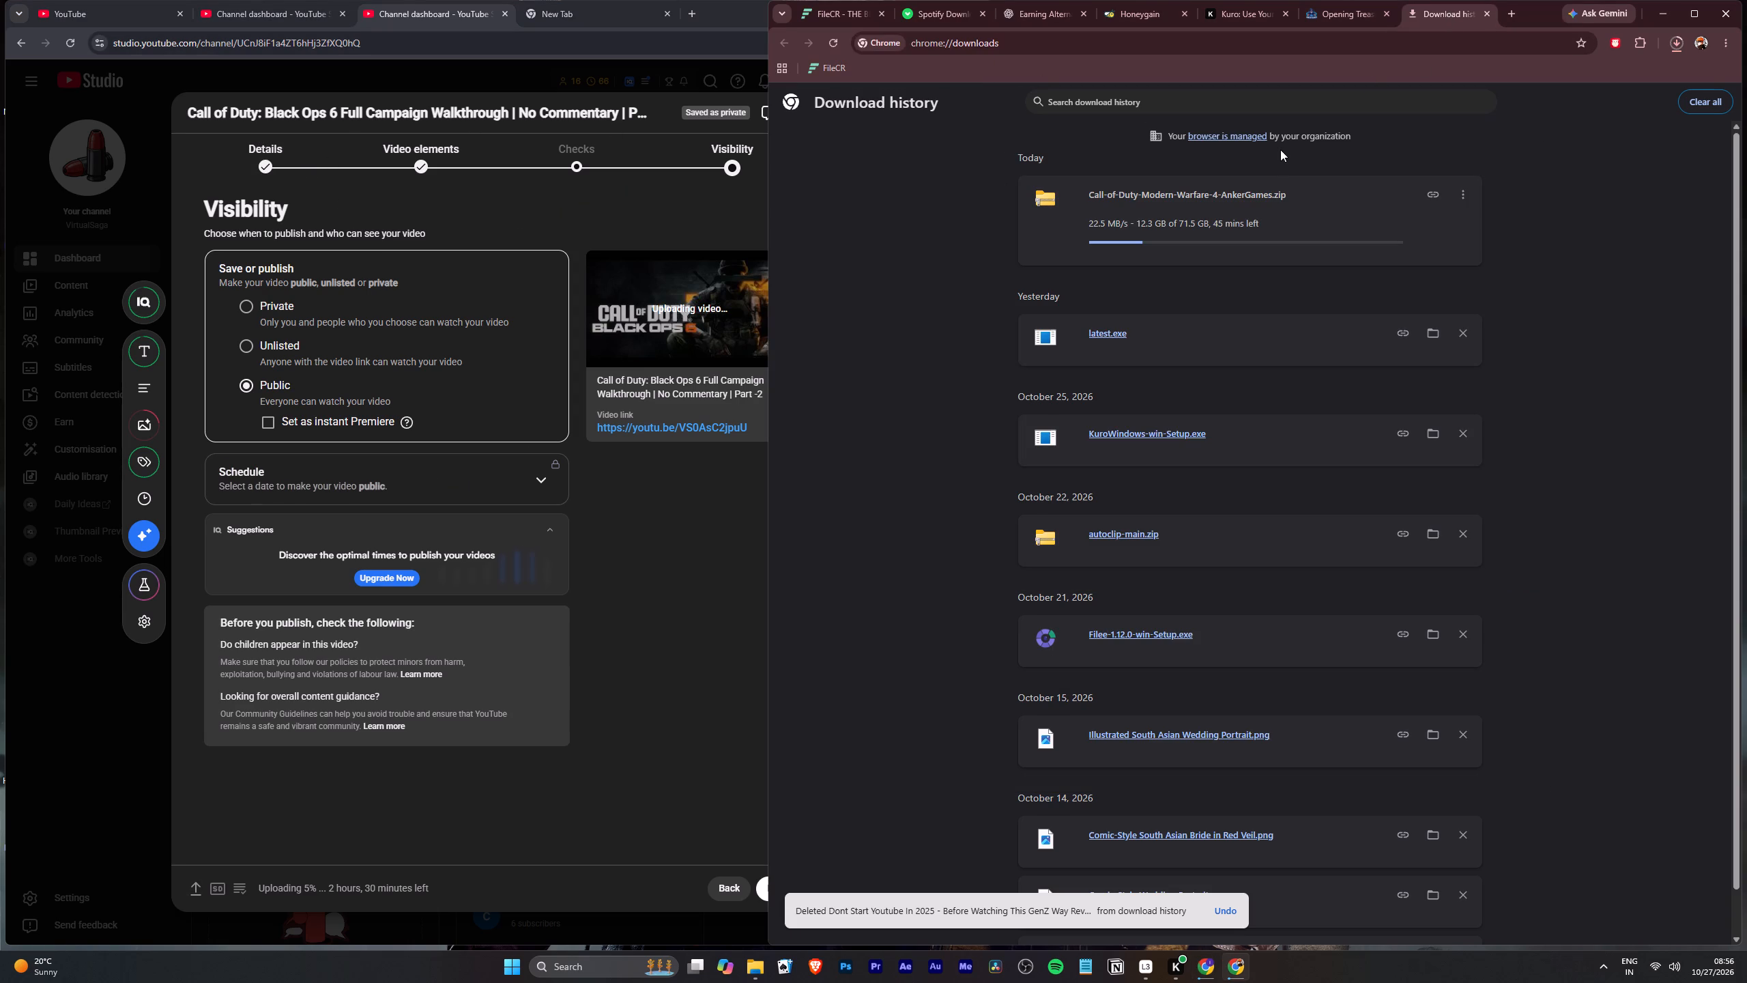
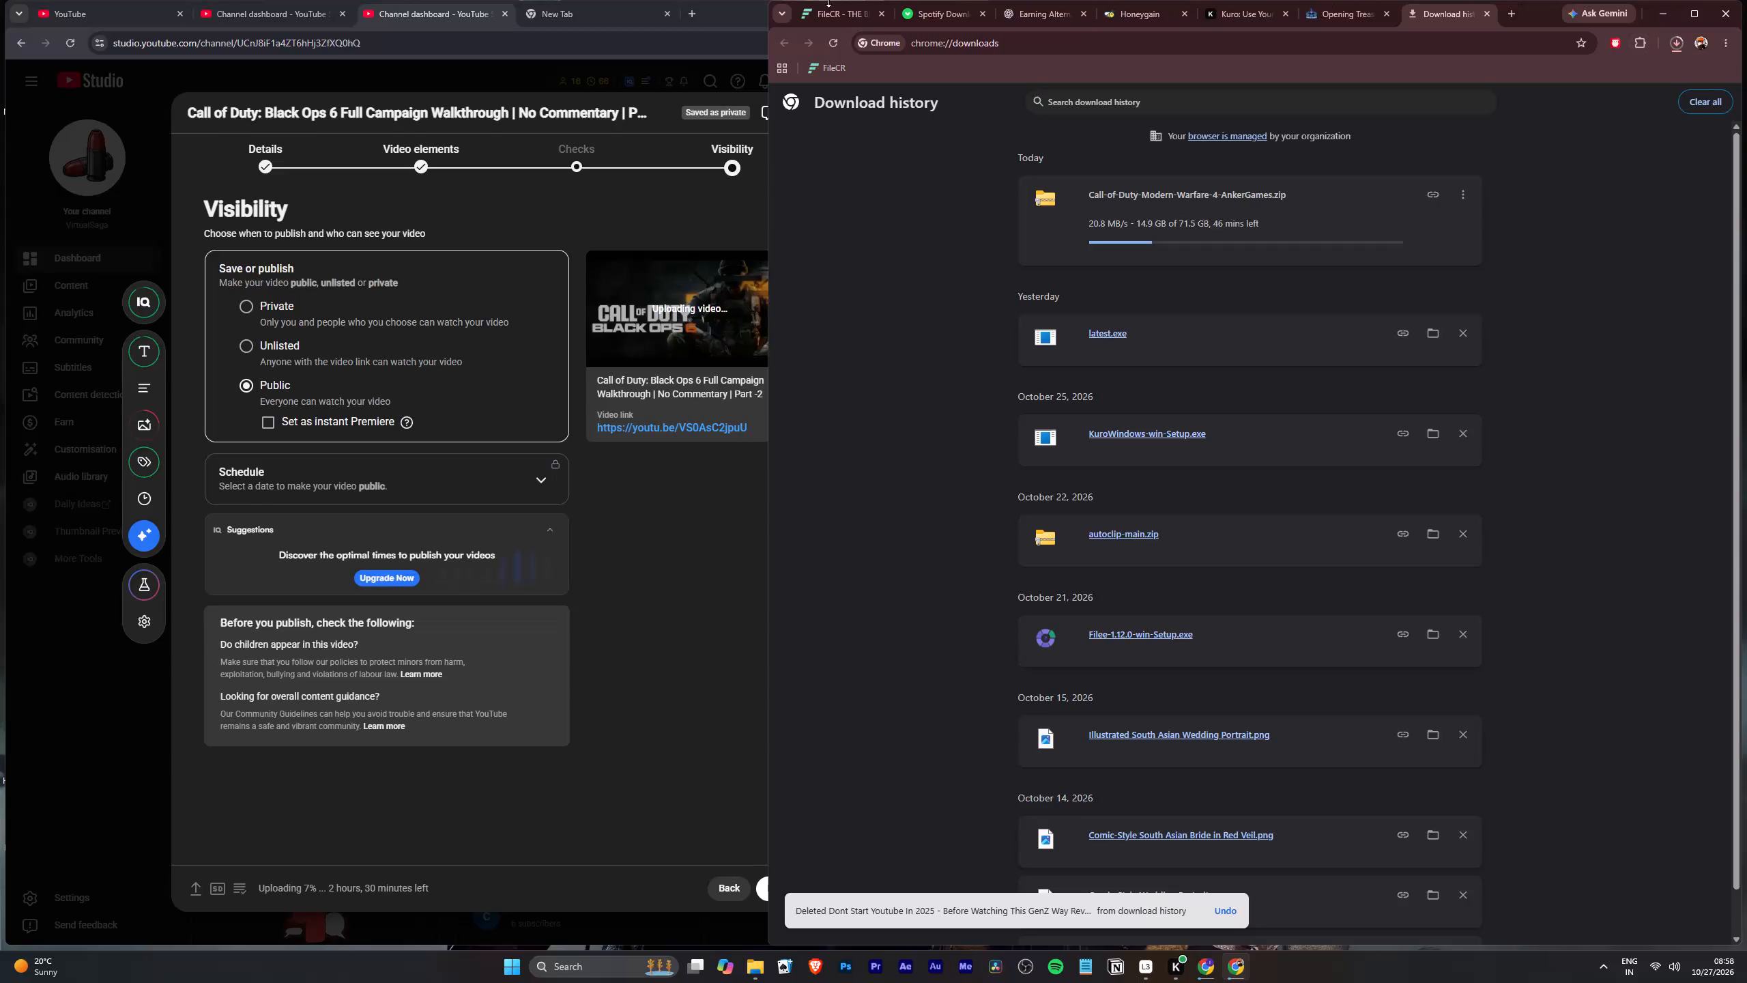
Minimize the browser window with the video upload and the Loggy3 window, leaving the download history window open.
click(727, 11)
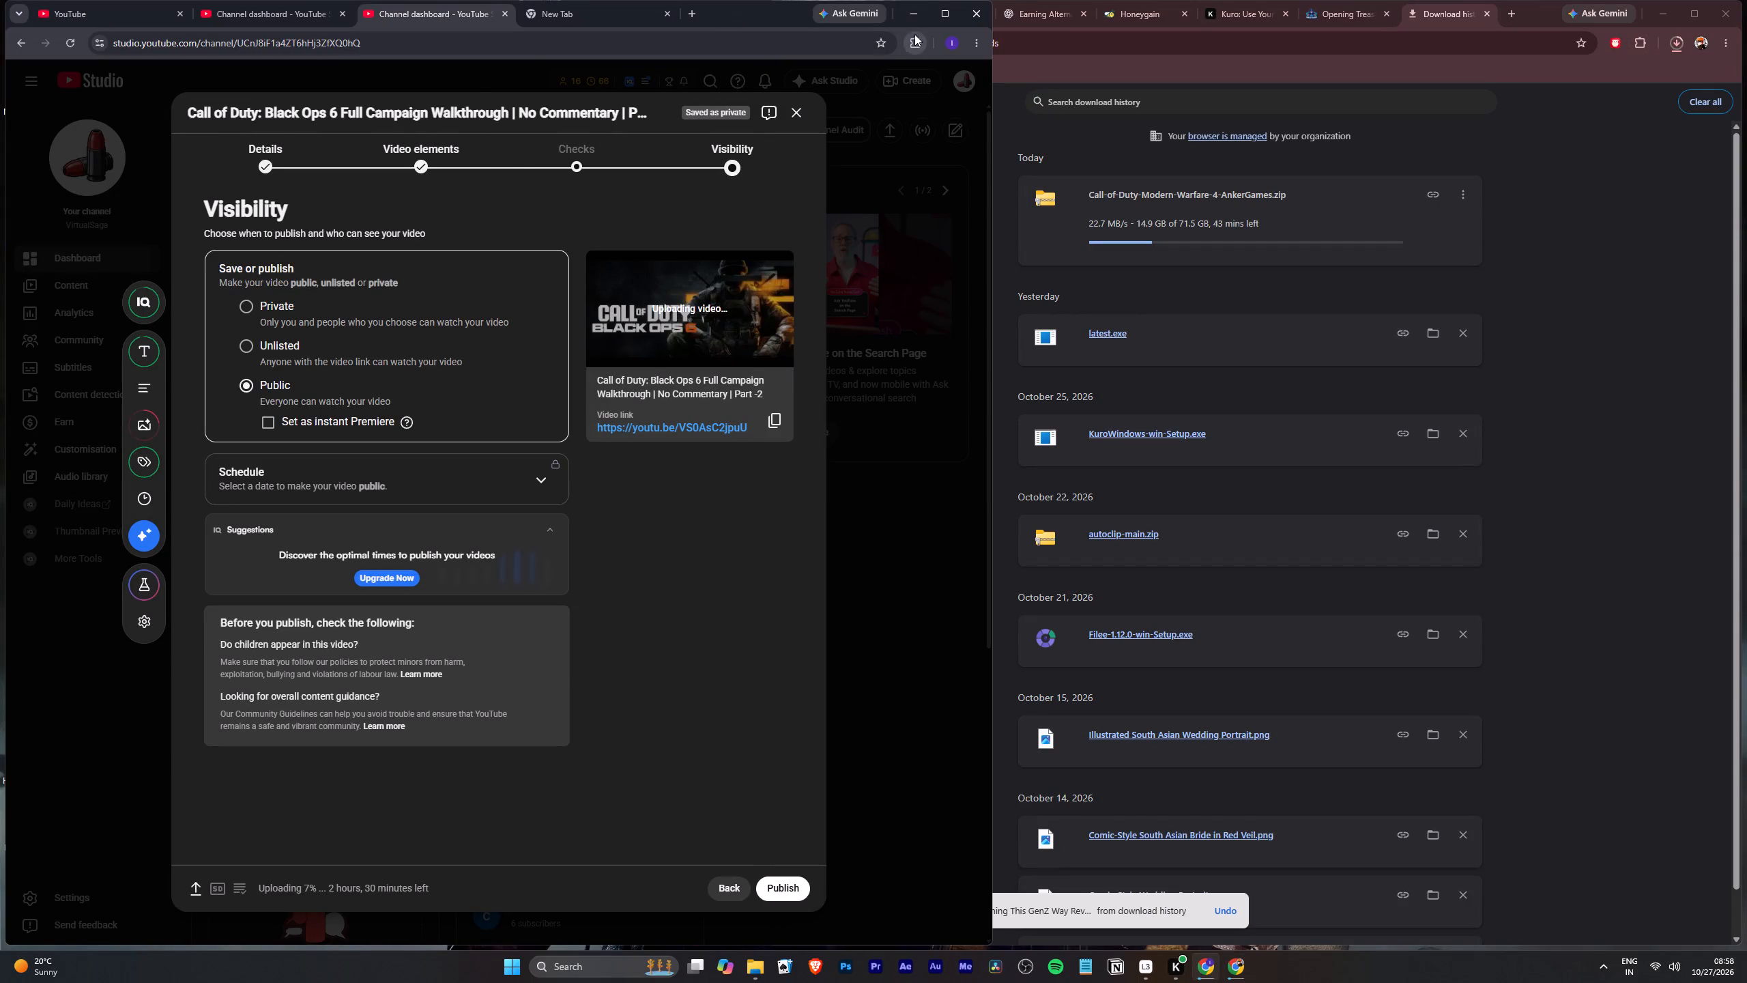
click(914, 20)
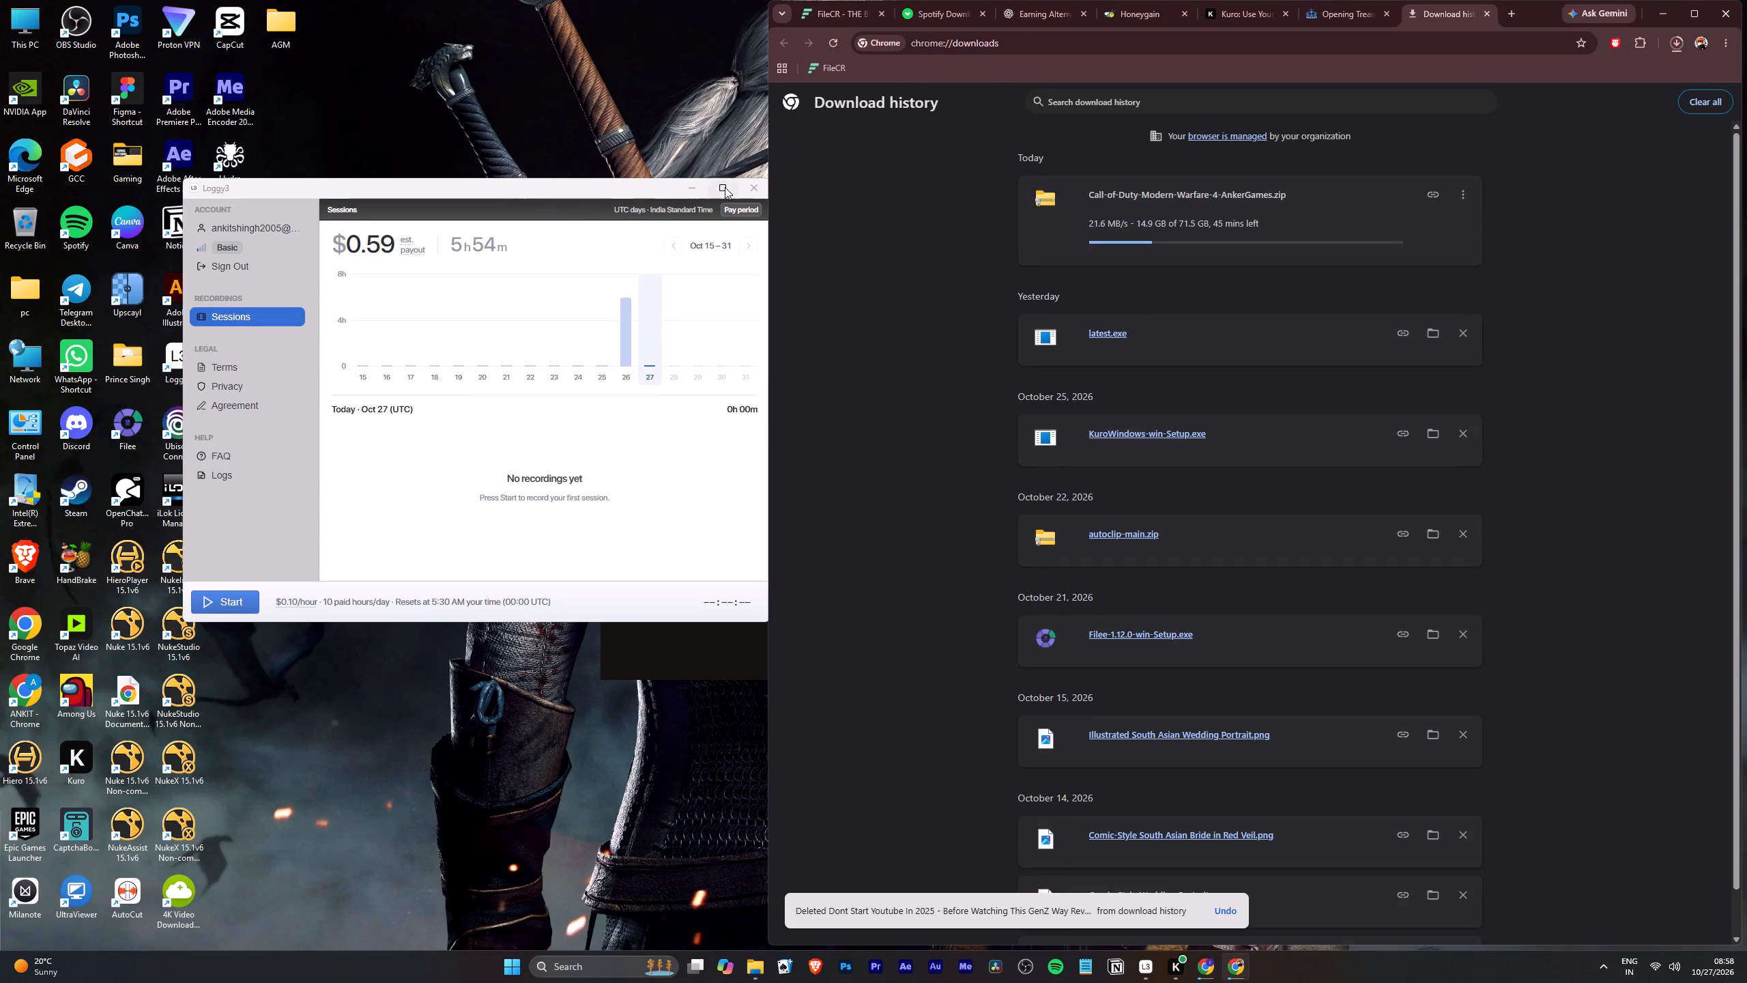
click(699, 186)
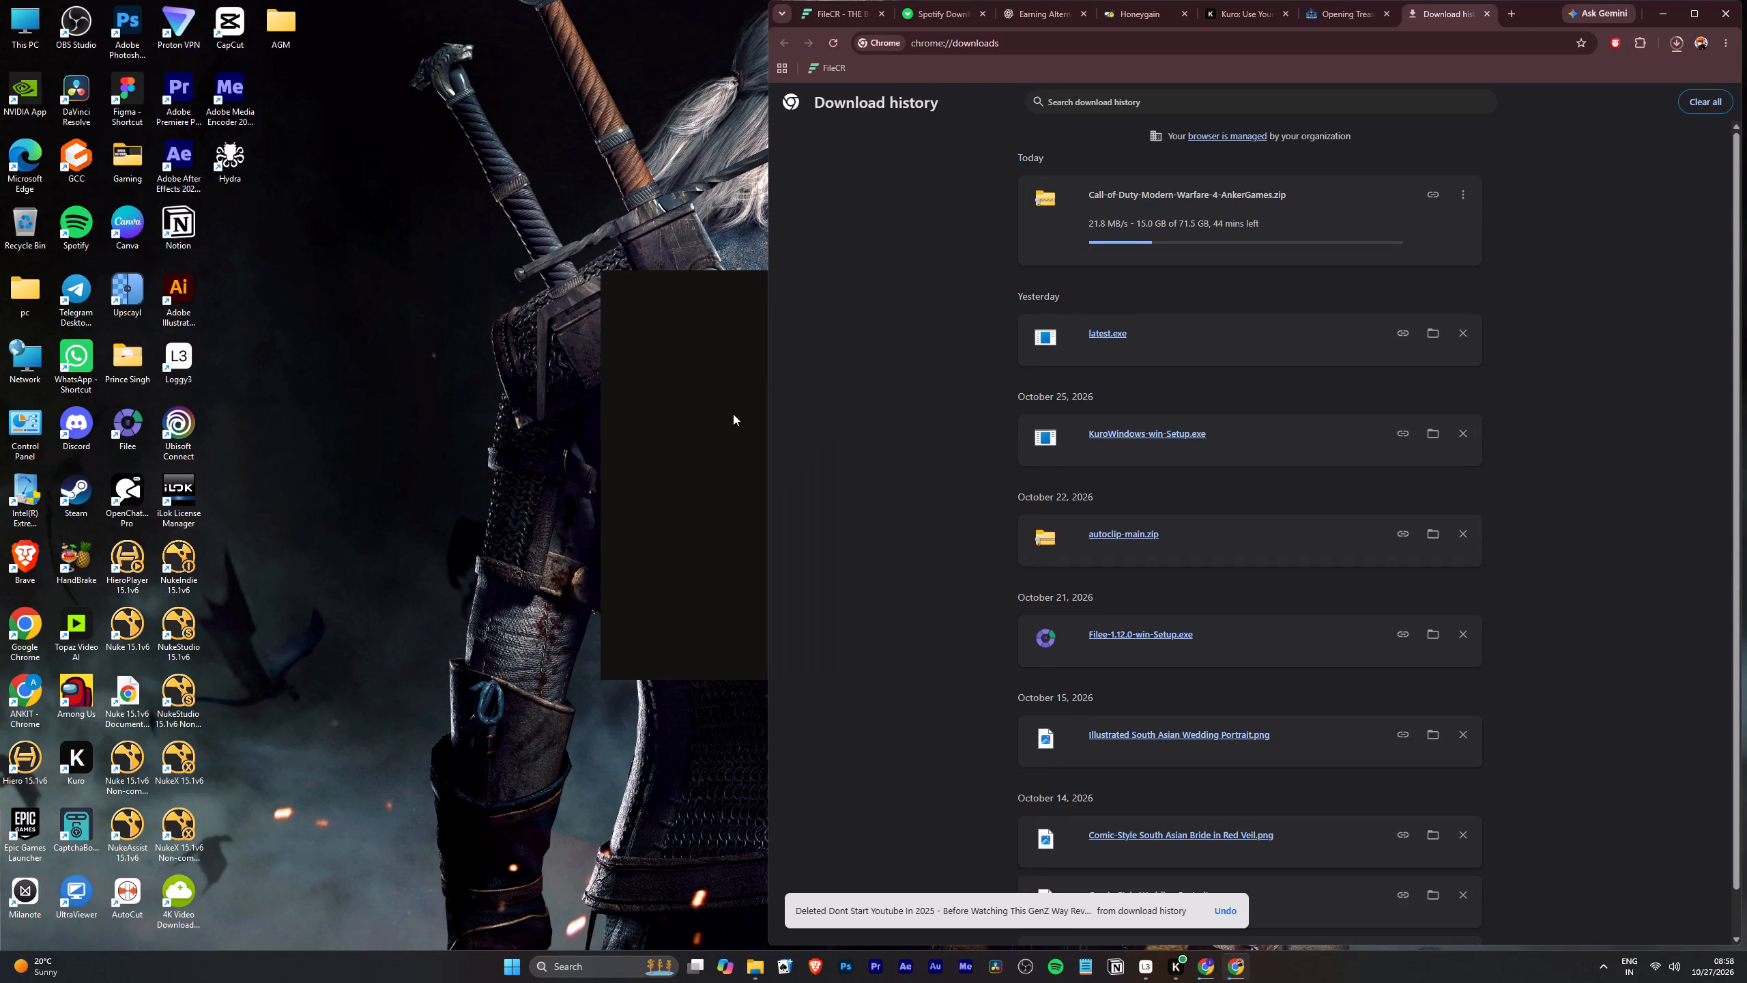